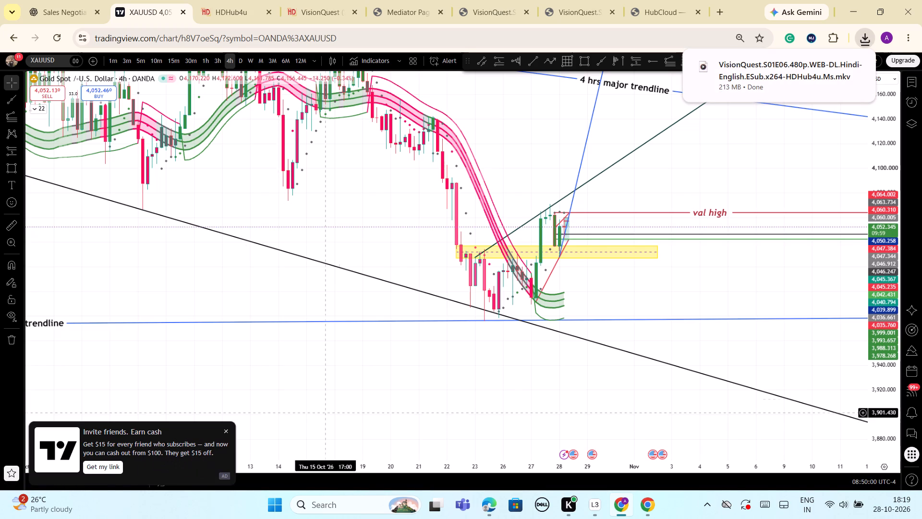
# Switch the XAUUSD chart to the 30-minute timeframe and examine recent price action against the yellow zone, trendlines and val high level.
pyautogui.scroll(3, 344, 377)
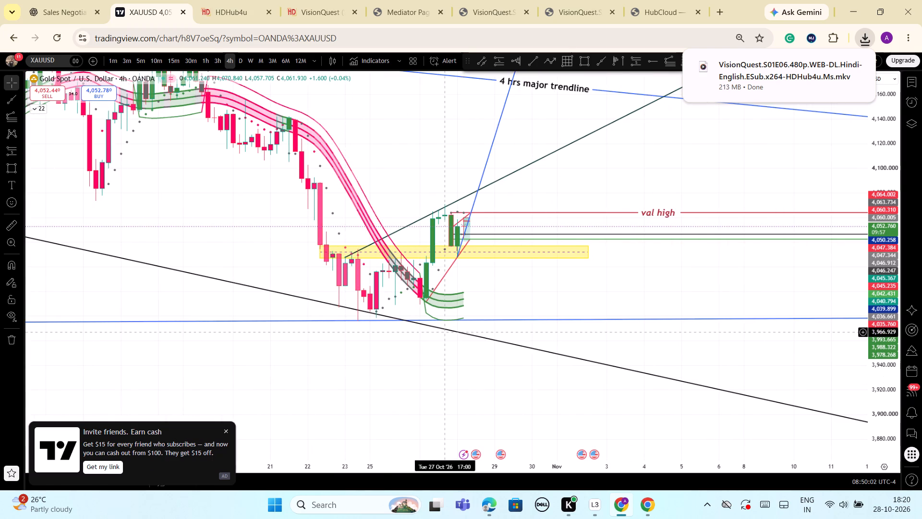
pyautogui.scroll(2, 446, 332)
pyautogui.scroll(-2, 446, 332)
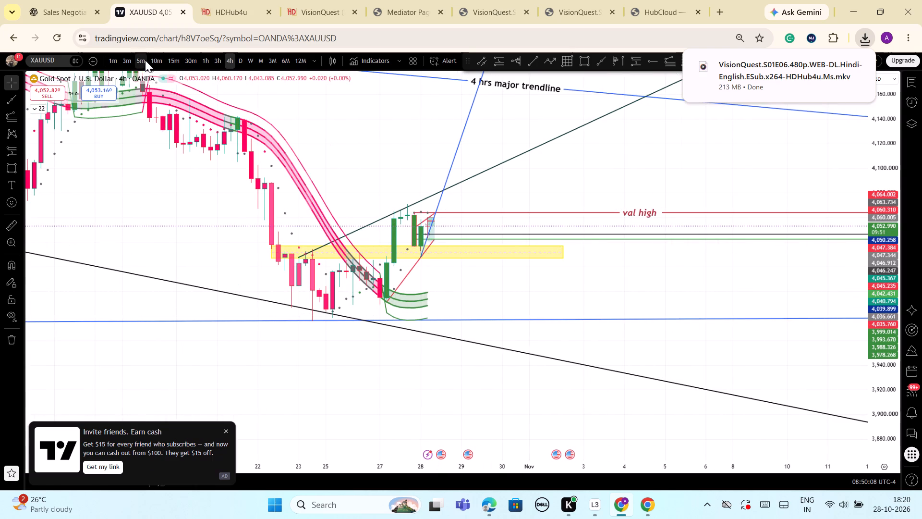
pyautogui.click(185, 62)
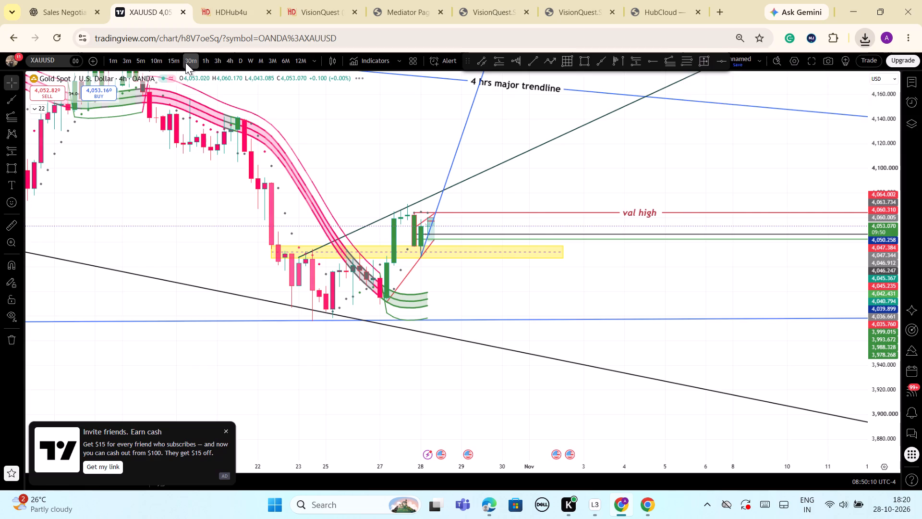
pyautogui.scroll(-3, 491, 214)
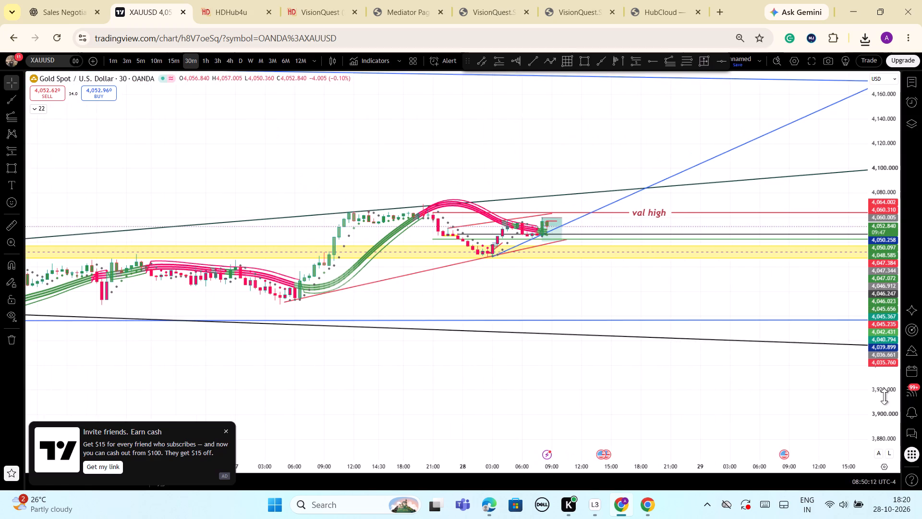
pyautogui.moveTo(884, 397); pyautogui.dragTo(859, 244)
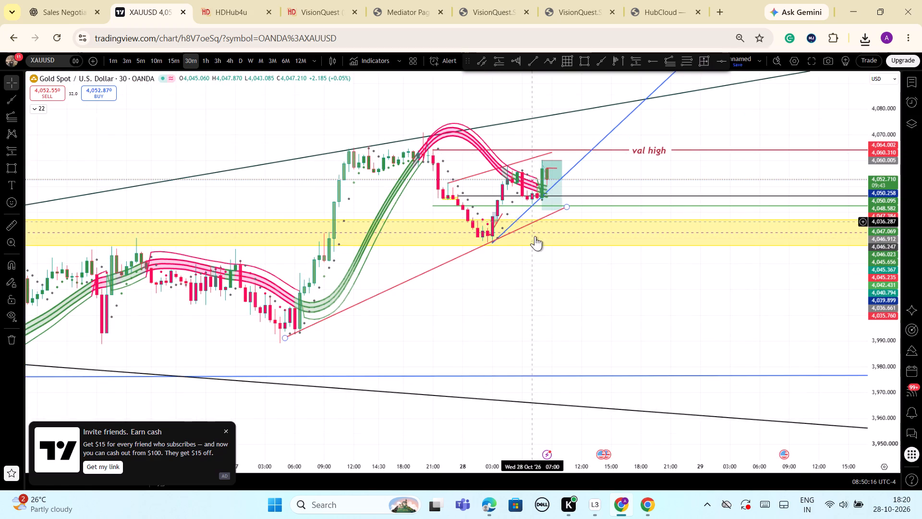
pyautogui.scroll(3, 542, 255)
pyautogui.scroll(-4, 545, 260)
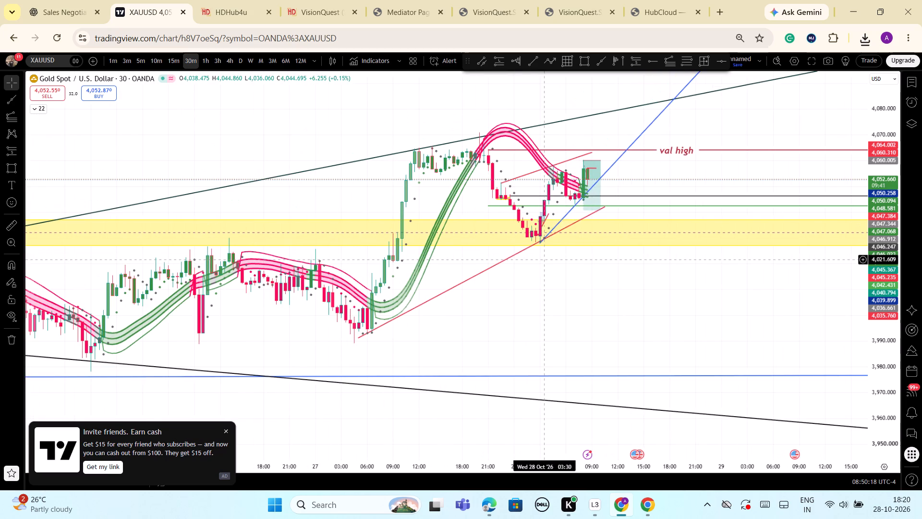
pyautogui.scroll(-3, 545, 260)
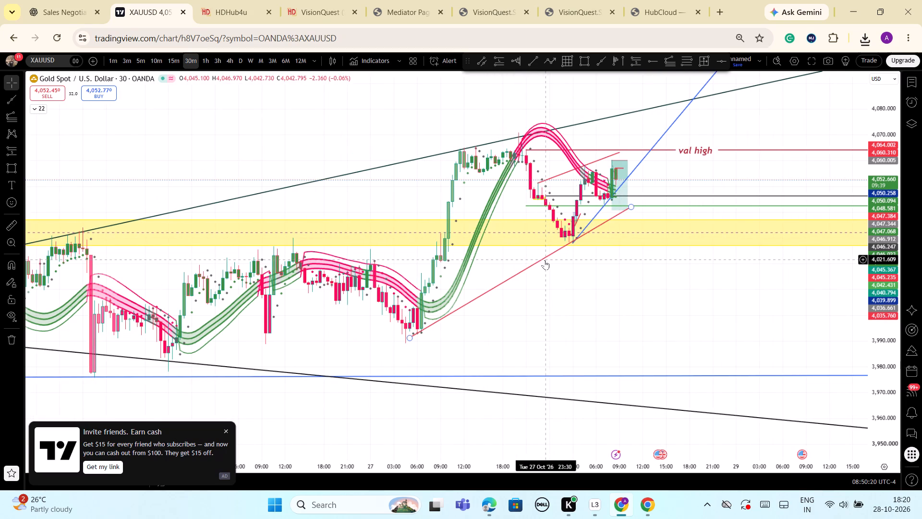
pyautogui.scroll(-2, 545, 260)
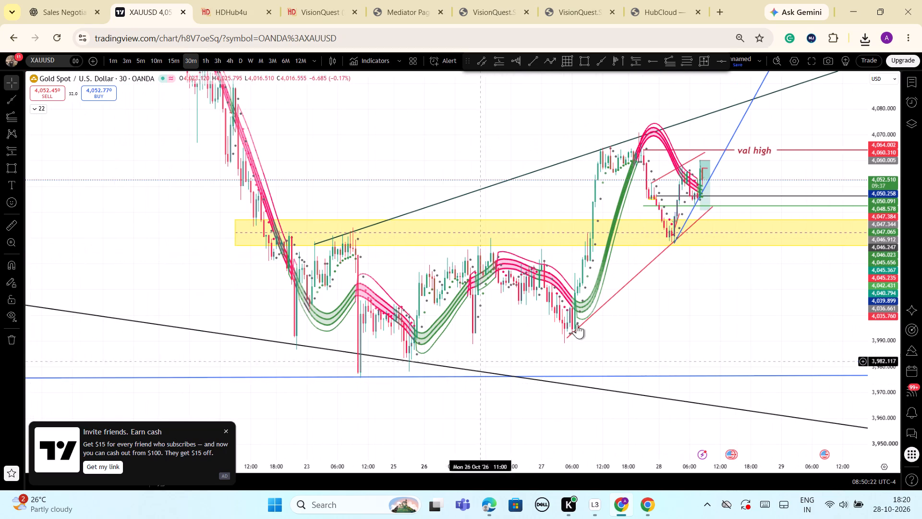
pyautogui.scroll(2, 607, 321)
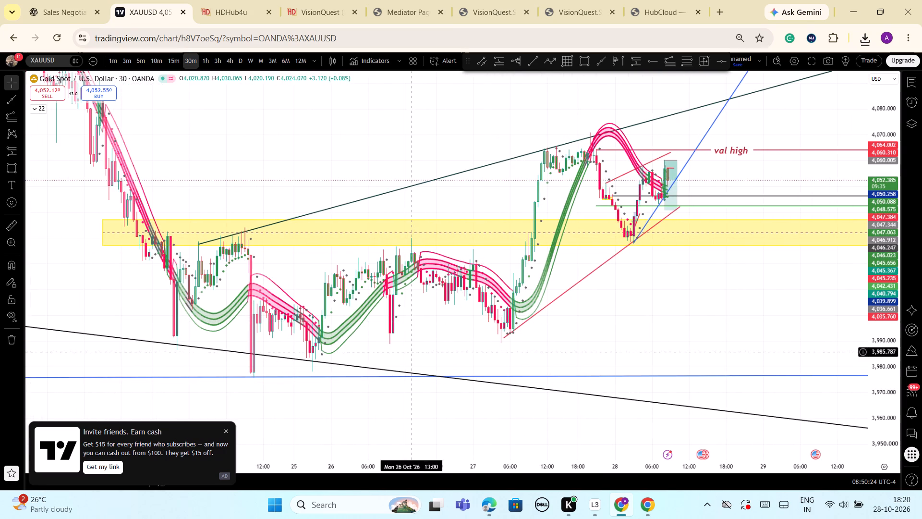
pyautogui.scroll(-2, 556, 333)
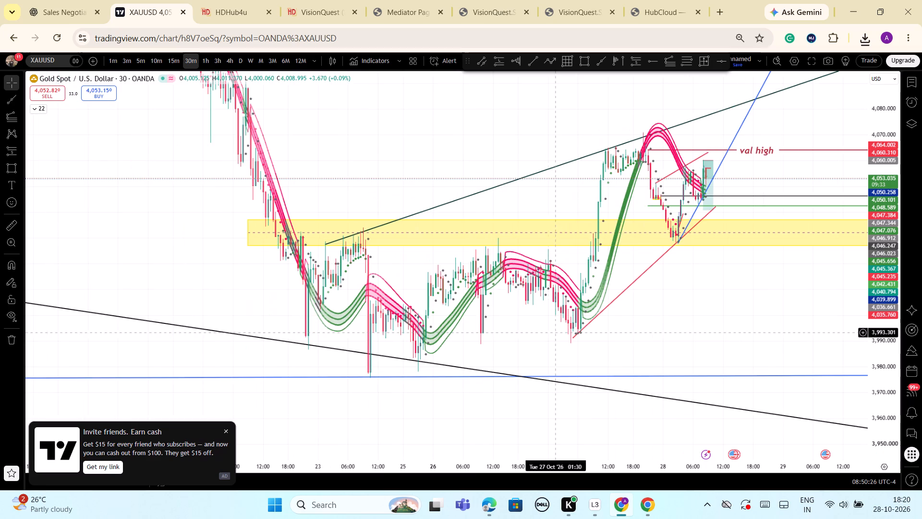
pyautogui.scroll(-1, 613, 314)
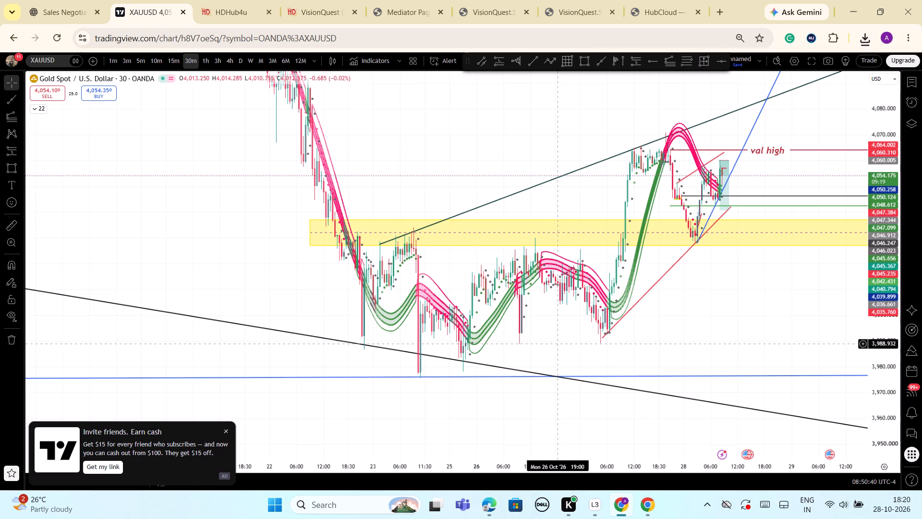
pyautogui.scroll(3, 708, 264)
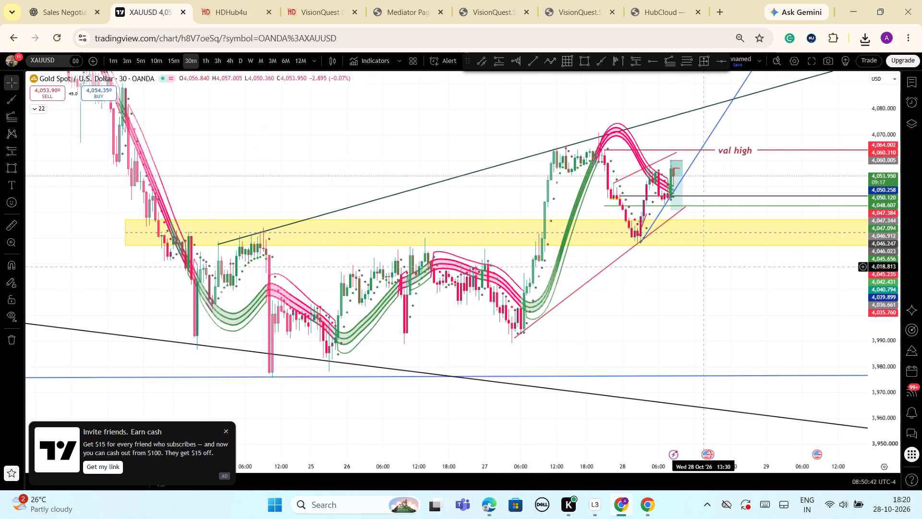
pyautogui.scroll(2, 703, 268)
pyautogui.scroll(2, 642, 245)
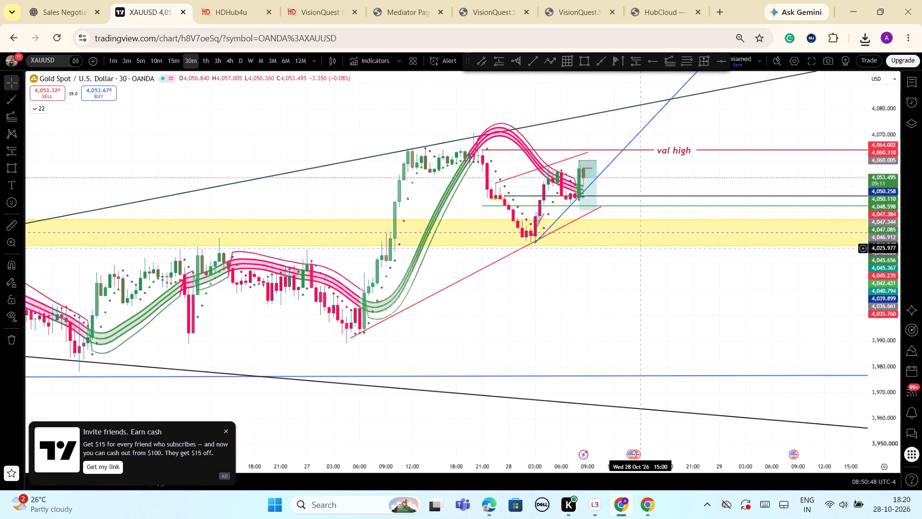
# Switch the chart to the 1-minute timeframe and examine the latest candles within the marked position boxes and nearby support lines.
pyautogui.click(110, 65)
pyautogui.scroll(-3, 587, 283)
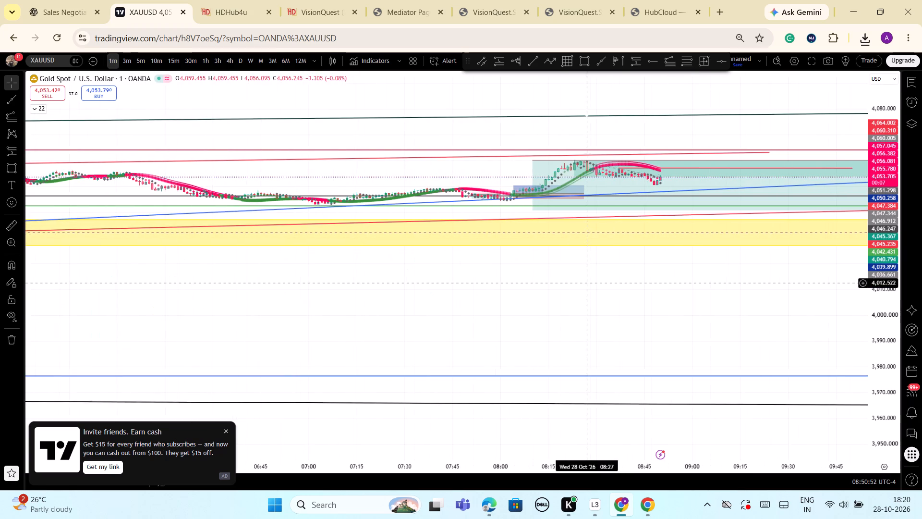
pyautogui.scroll(-9, 587, 283)
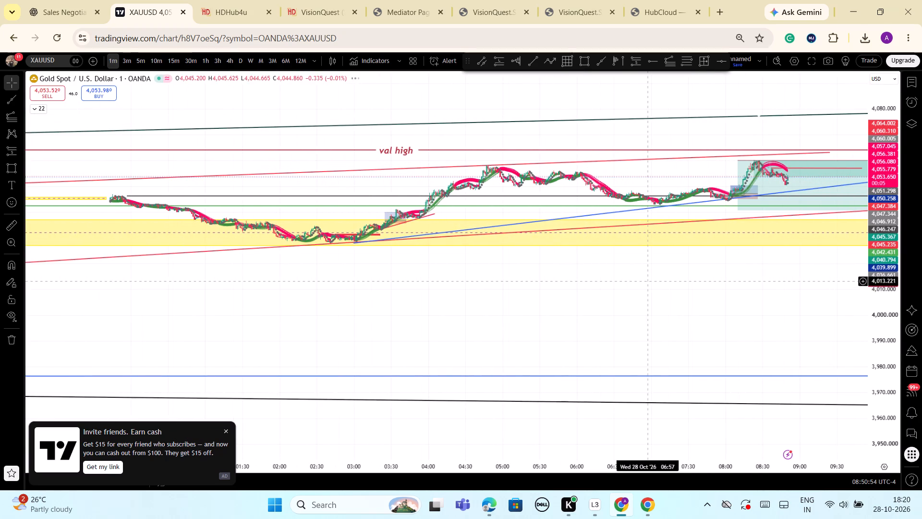
pyautogui.moveTo(643, 309); pyautogui.dragTo(562, 338)
pyautogui.moveTo(878, 432); pyautogui.dragTo(859, 259)
pyautogui.scroll(9, 740, 296)
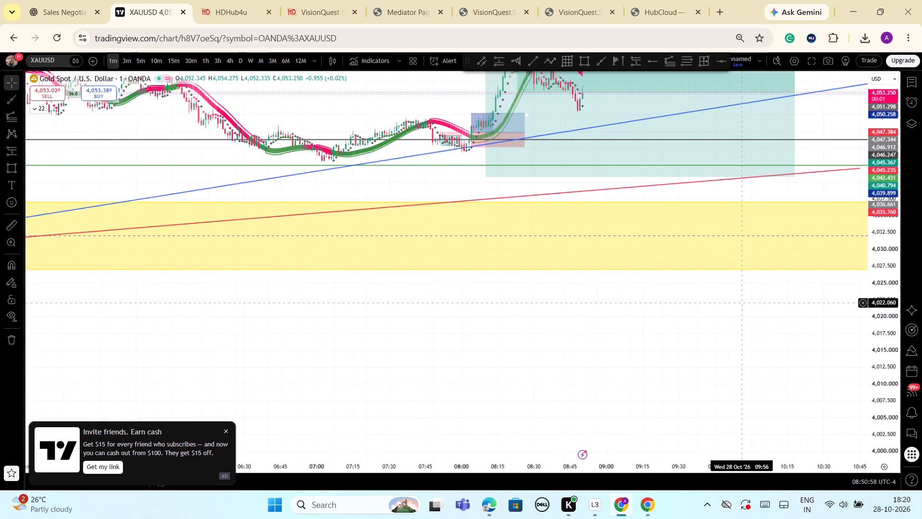
pyautogui.moveTo(880, 333); pyautogui.dragTo(884, 416)
pyautogui.scroll(1, 664, 411)
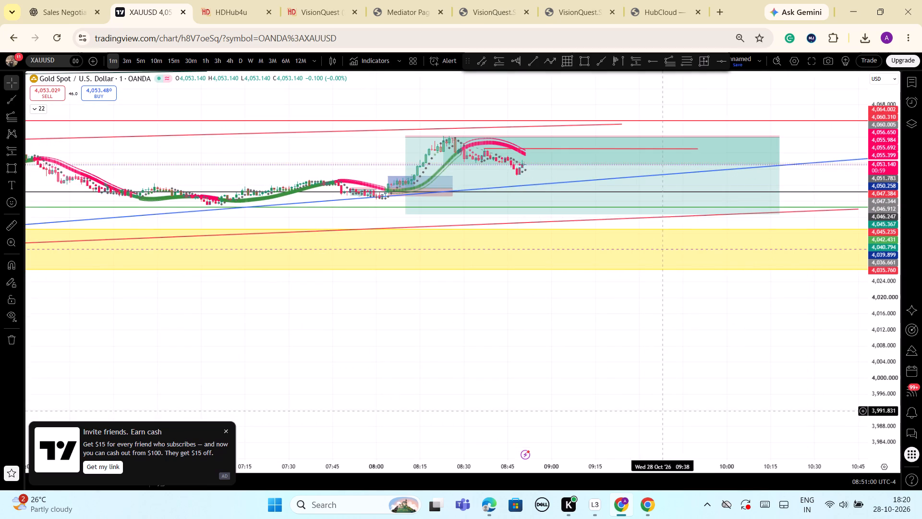
pyautogui.scroll(1, 664, 411)
pyautogui.scroll(-1, 536, 383)
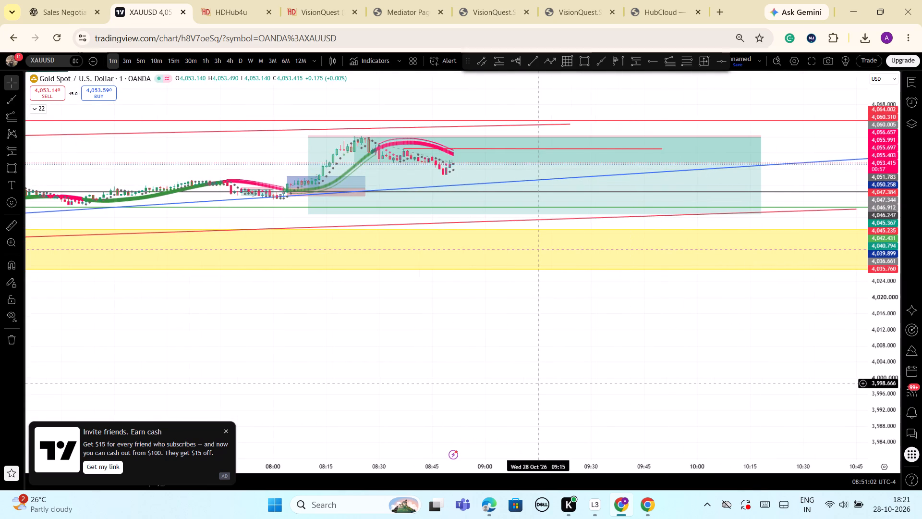
pyautogui.scroll(-1, 536, 383)
pyautogui.scroll(1, 536, 383)
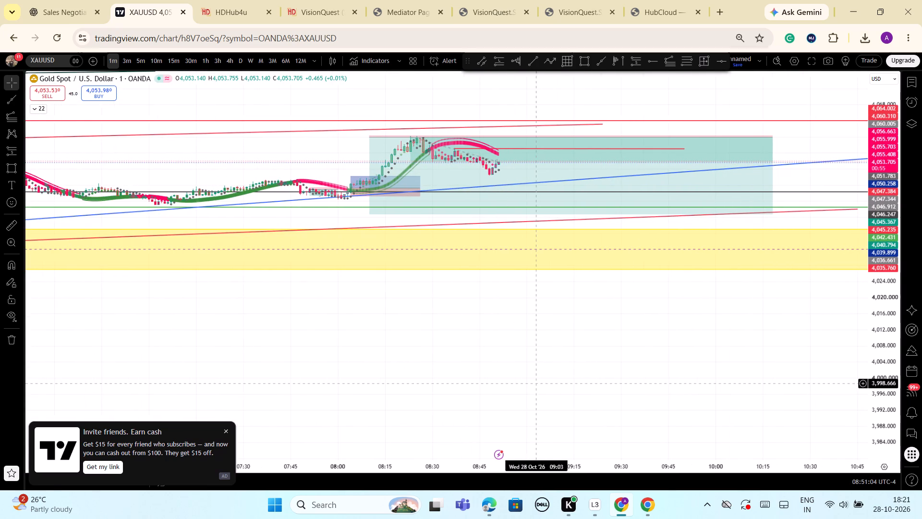
pyautogui.scroll(3, 536, 383)
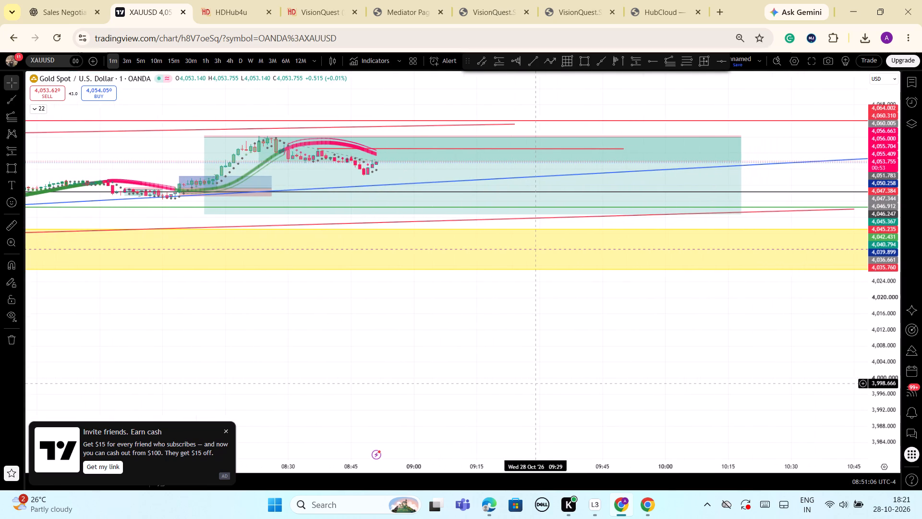
pyautogui.scroll(-4, 536, 383)
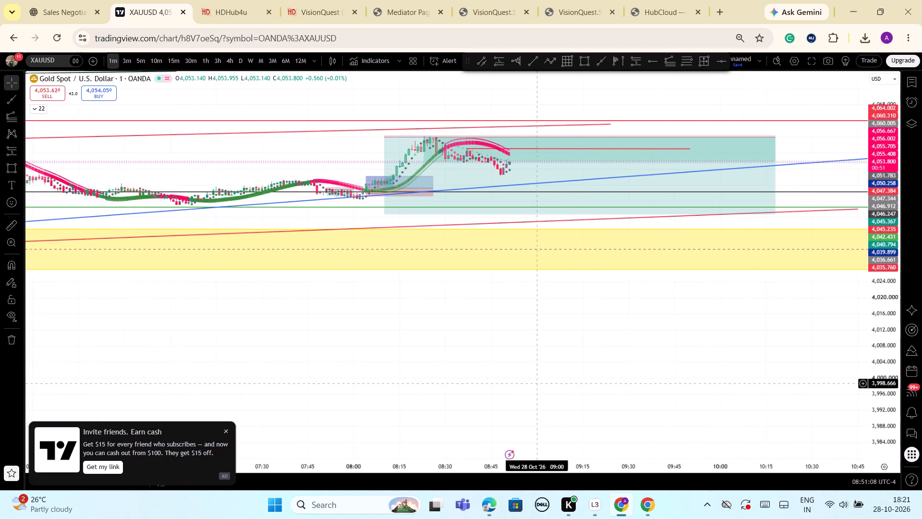
pyautogui.scroll(-4, 536, 383)
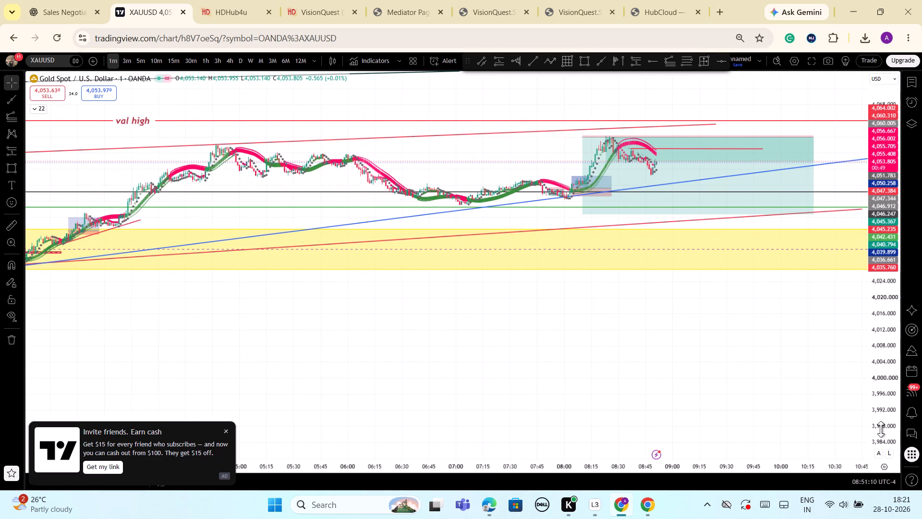
pyautogui.moveTo(881, 429); pyautogui.dragTo(874, 339)
pyautogui.moveTo(746, 373); pyautogui.dragTo(707, 447)
pyautogui.scroll(6, 598, 189)
pyautogui.moveTo(873, 226); pyautogui.dragTo(879, 257)
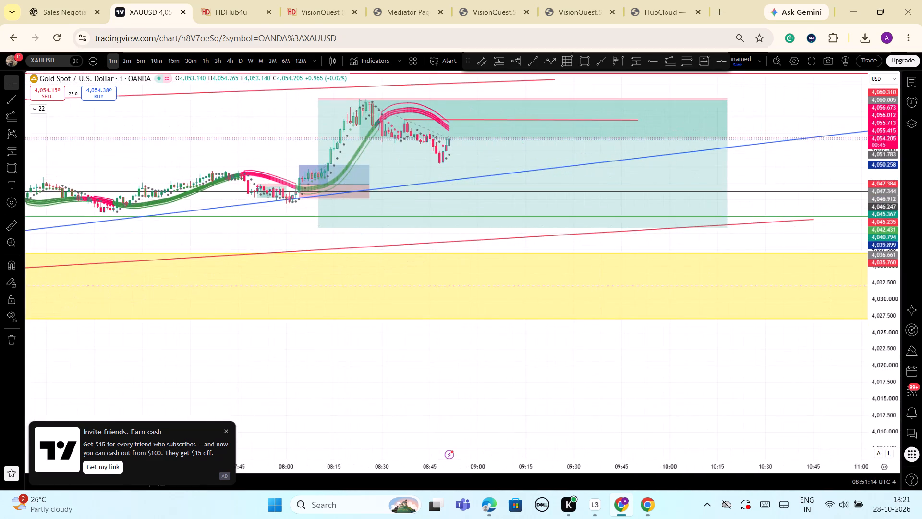
pyautogui.scroll(2, 739, 199)
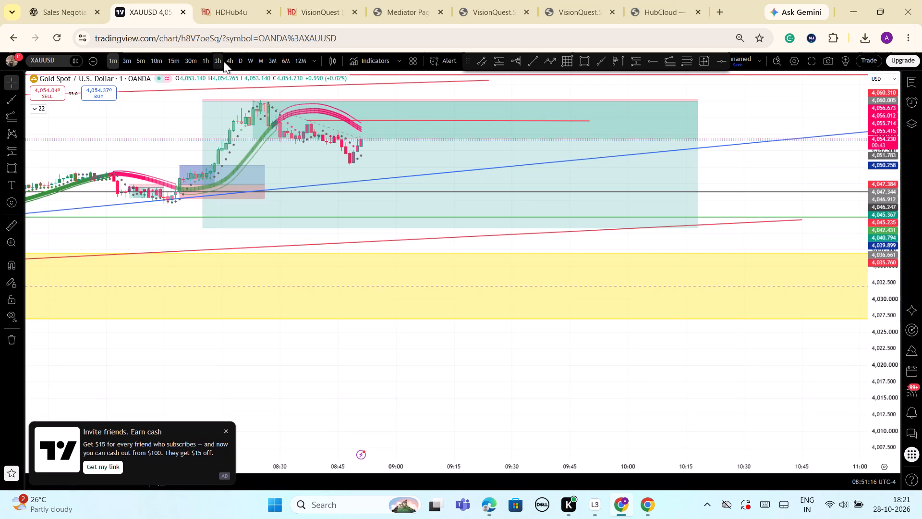
# Switch the chart to the 4-hour timeframe and review the recent candles around the yellow zone and val high level.
pyautogui.click(228, 61)
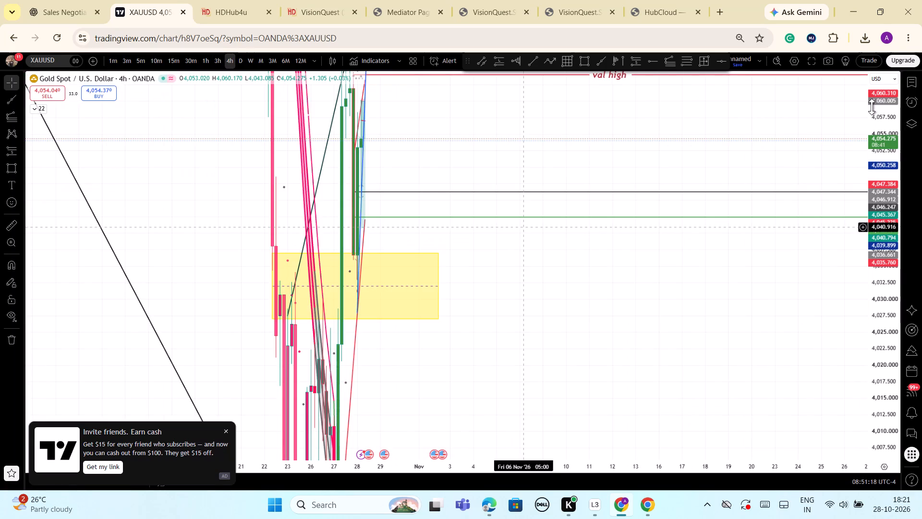
pyautogui.moveTo(874, 108); pyautogui.dragTo(870, 402)
pyautogui.scroll(2, 444, 339)
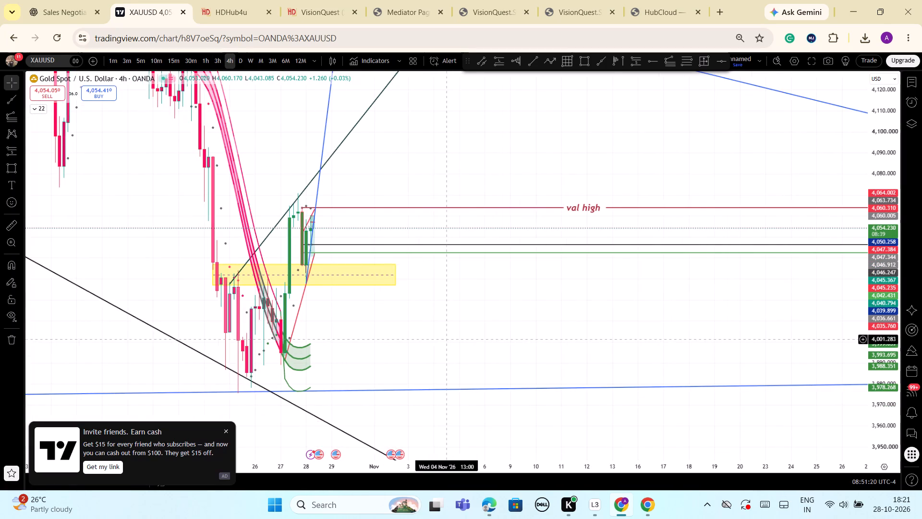
pyautogui.moveTo(432, 331); pyautogui.dragTo(662, 325)
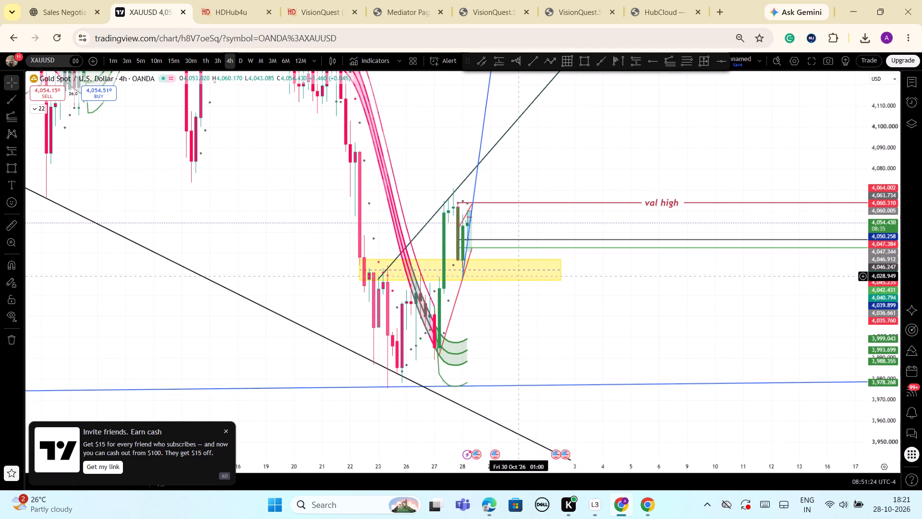
# Switch the chart to the 3-hour timeframe and review the recent candles against the trendlines and yellow zone.
pyautogui.click(218, 64)
pyautogui.scroll(-1, 636, 264)
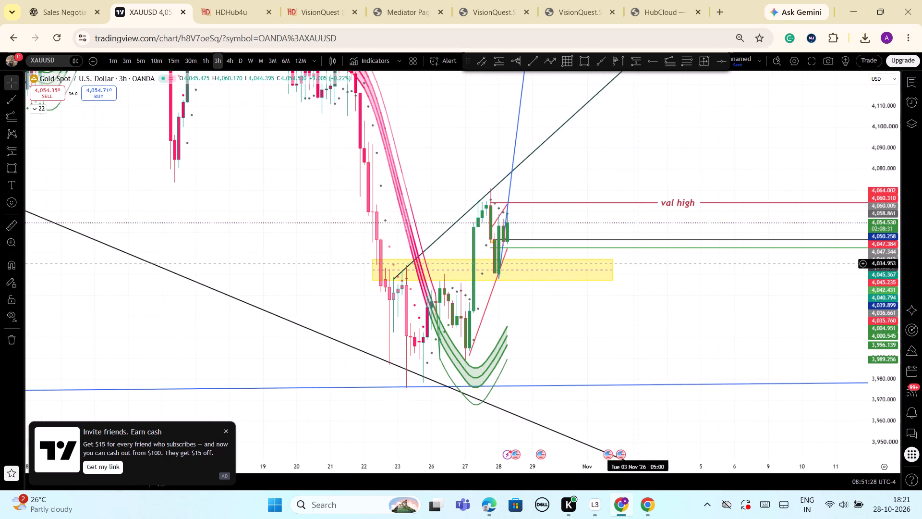
pyautogui.moveTo(881, 319); pyautogui.dragTo(881, 349)
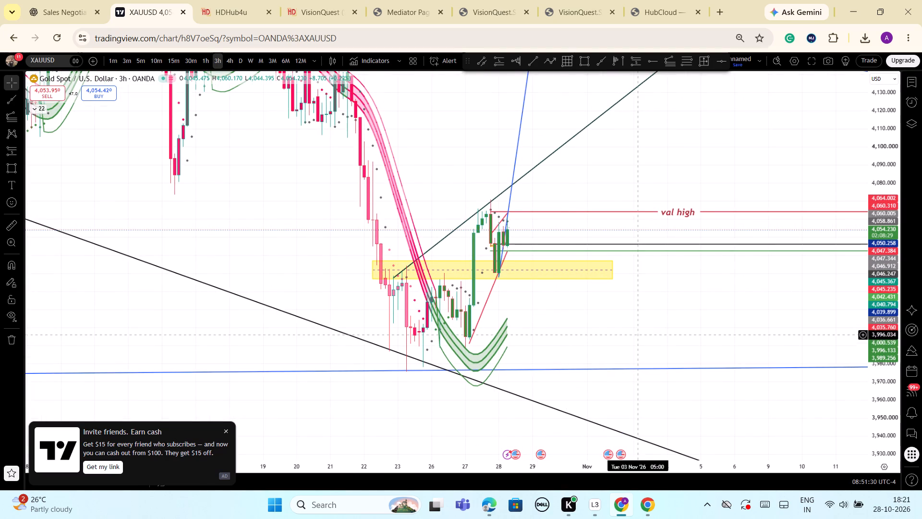
pyautogui.moveTo(581, 322); pyautogui.dragTo(629, 322)
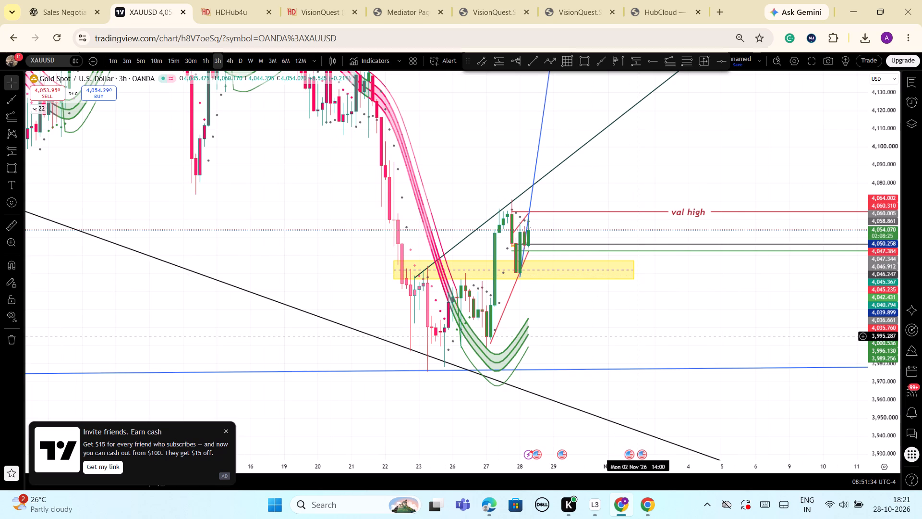
# Switch the XAUUSD chart to the 1-hour timeframe and examine recent price action against the trendlines, yellow zone and val high level.
pyautogui.click(204, 60)
pyautogui.scroll(-1, 707, 235)
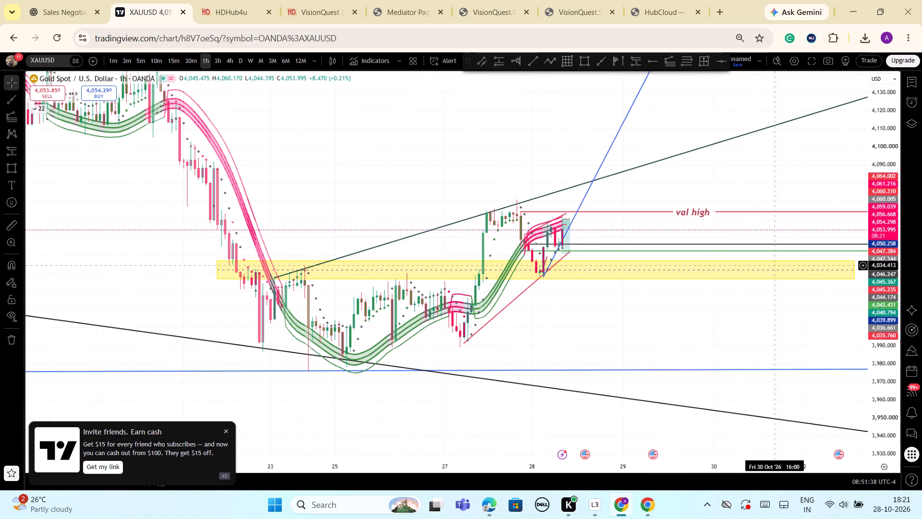
pyautogui.scroll(-1, 773, 266)
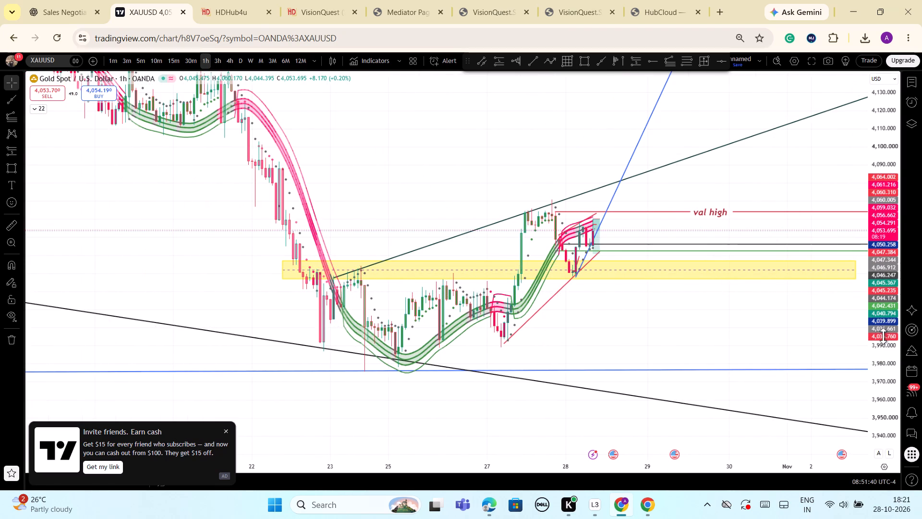
pyautogui.moveTo(883, 336); pyautogui.dragTo(881, 326)
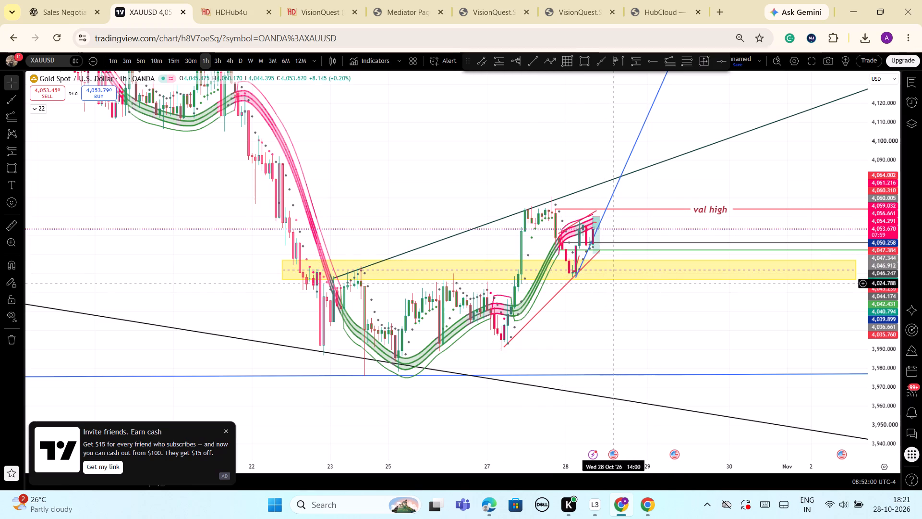
pyautogui.scroll(-1, 516, 338)
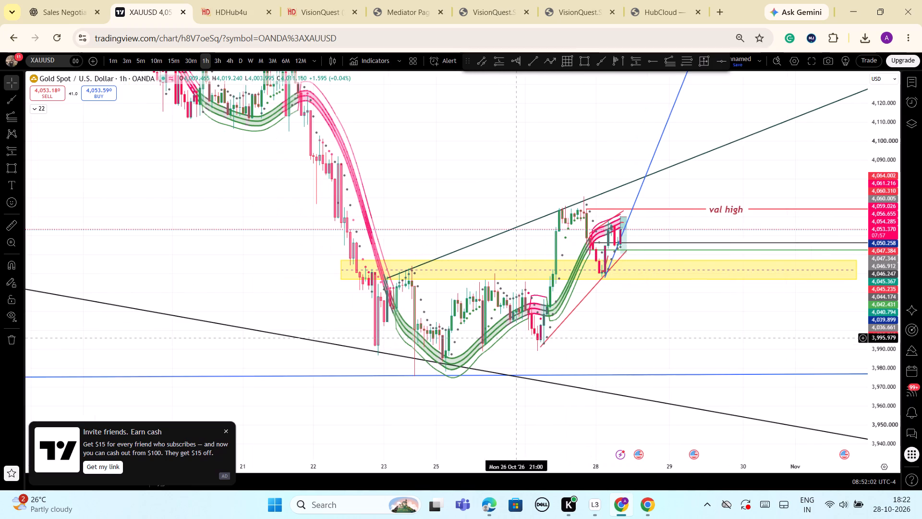
pyautogui.scroll(-2, 543, 335)
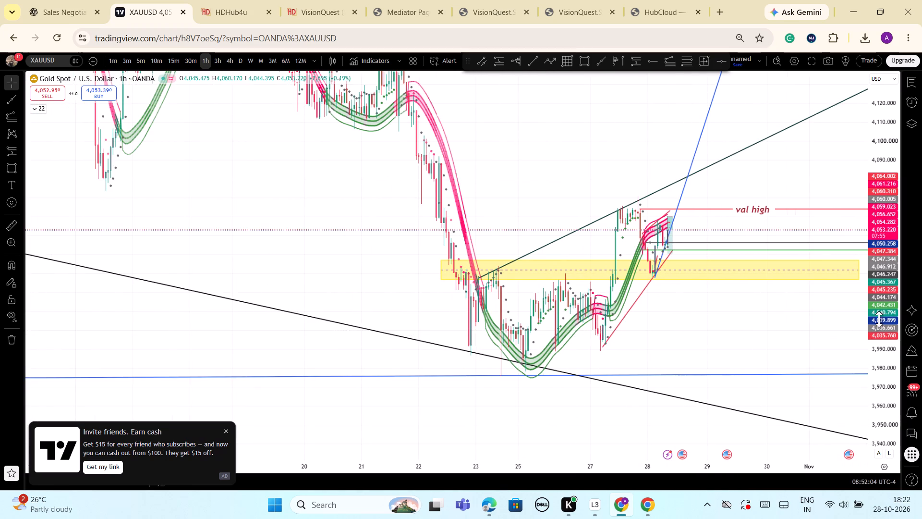
pyautogui.moveTo(880, 319); pyautogui.dragTo(909, 421)
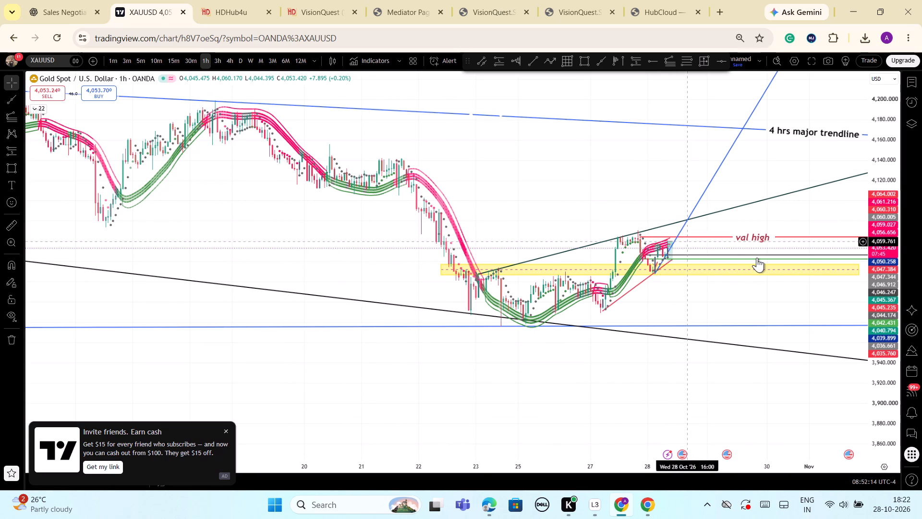
# Draw a descending trendline from the 16 Oct swing high near 4,198 to about 4,045 on 29 Oct.
pyautogui.scroll(-2, 835, 276)
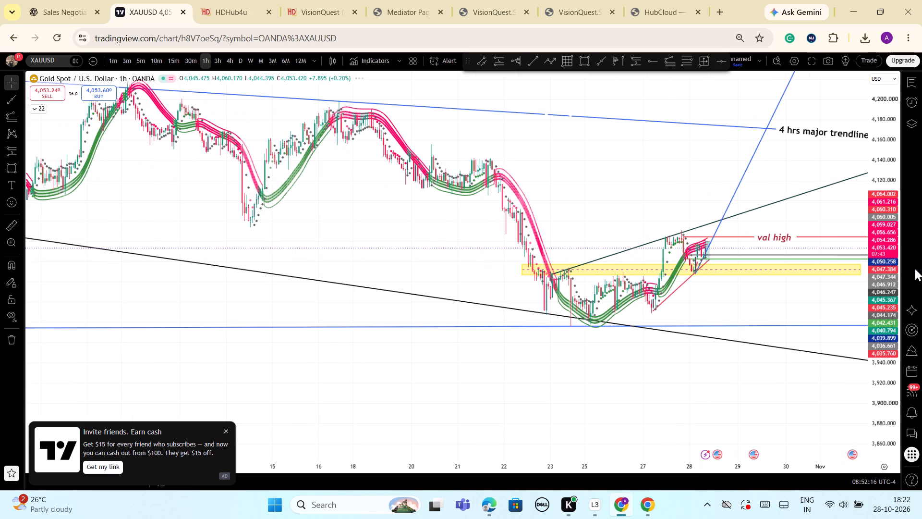
pyautogui.moveTo(870, 280); pyautogui.dragTo(865, 308)
pyautogui.scroll(-3, 769, 293)
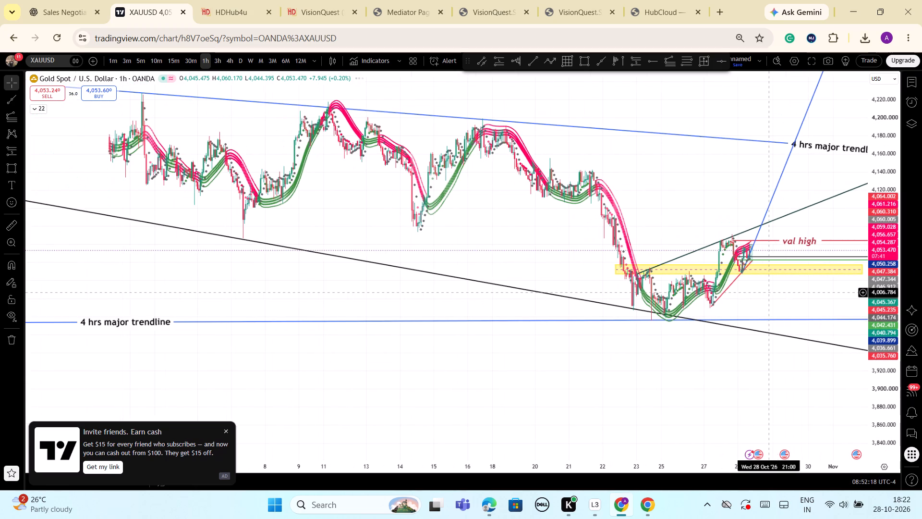
pyautogui.scroll(-1, 769, 293)
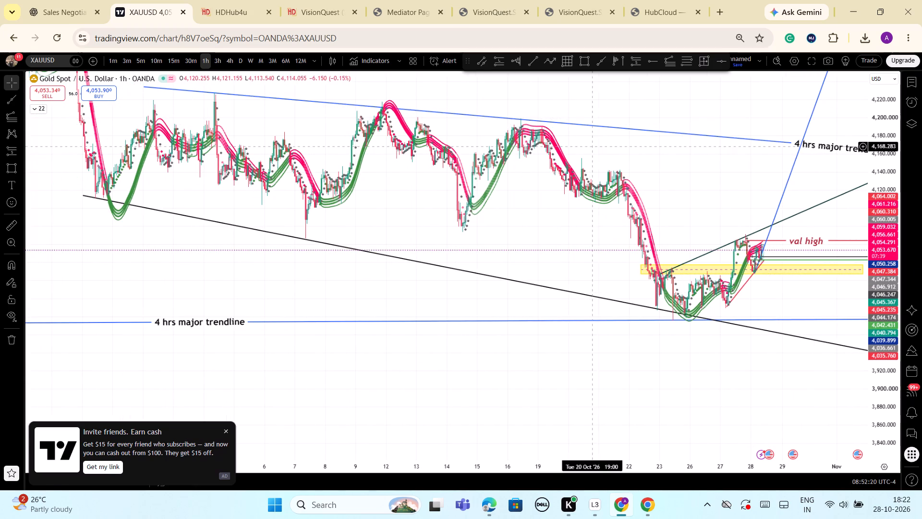
pyautogui.click(536, 61)
pyautogui.click(520, 120)
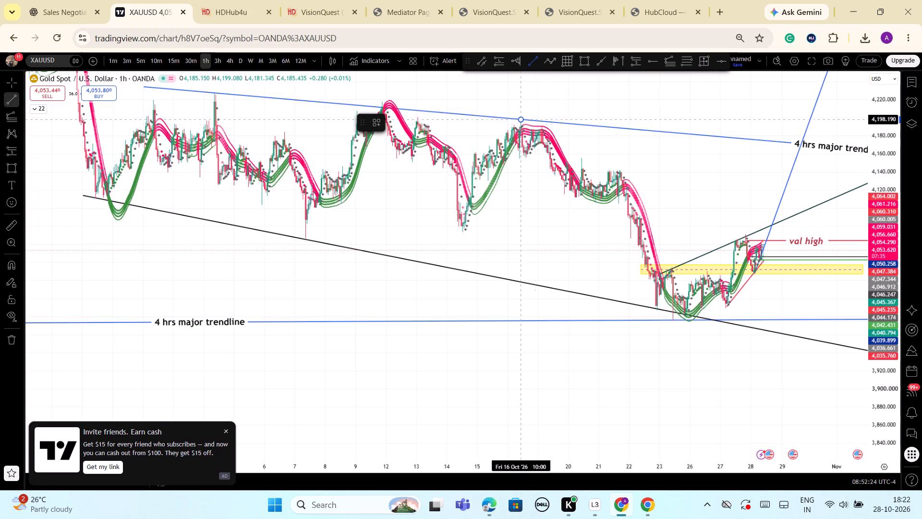
pyautogui.click(793, 258)
pyautogui.click(666, 167)
# Move the 29 Oct end of the new descending trendline slightly lower and earlier to fine-tune its slope.
pyautogui.scroll(3, 664, 168)
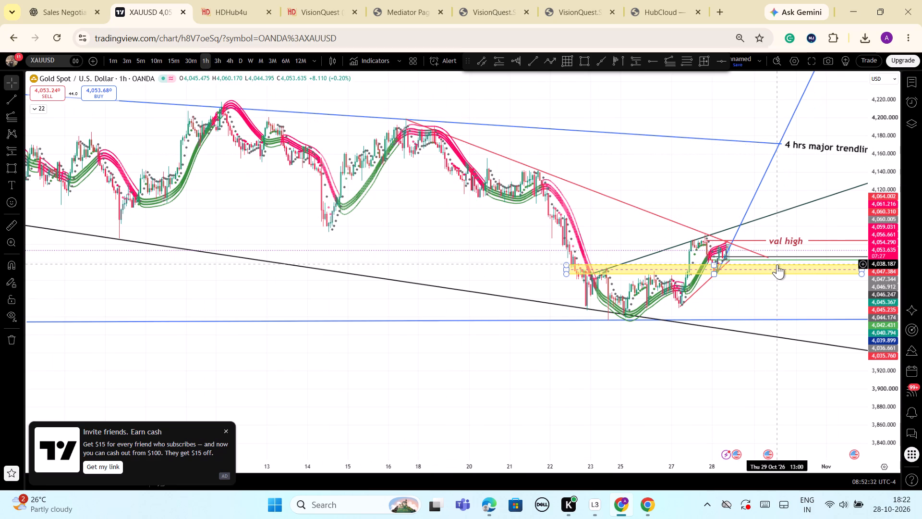
pyautogui.scroll(3, 777, 264)
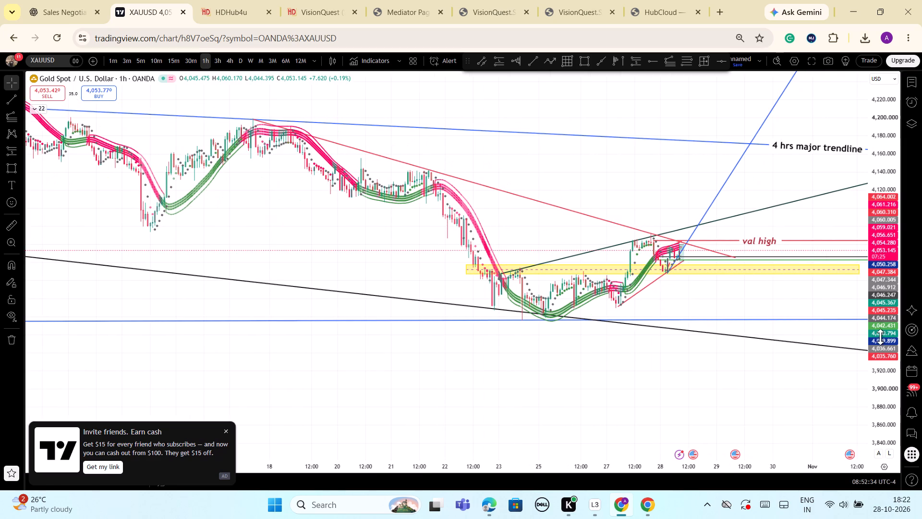
pyautogui.moveTo(878, 385); pyautogui.dragTo(849, 247)
pyautogui.scroll(2, 712, 261)
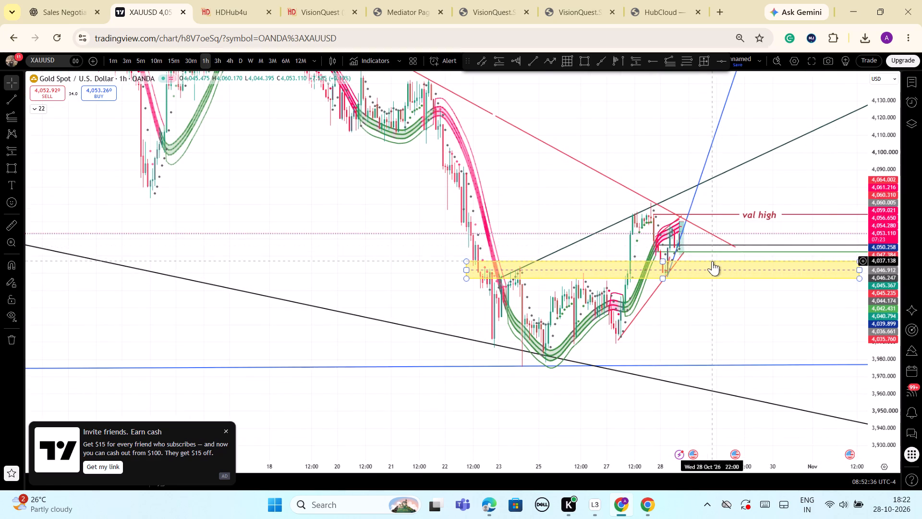
pyautogui.scroll(2, 712, 261)
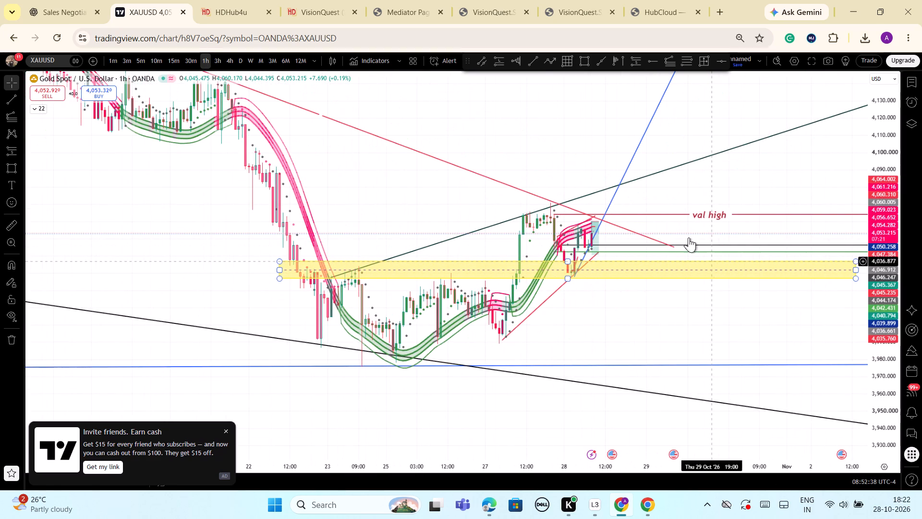
pyautogui.click(673, 248)
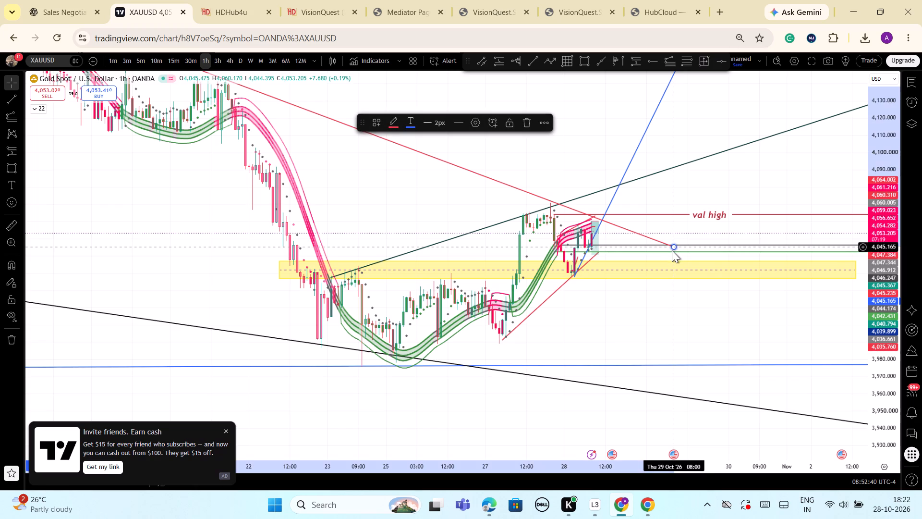
pyautogui.click(585, 141)
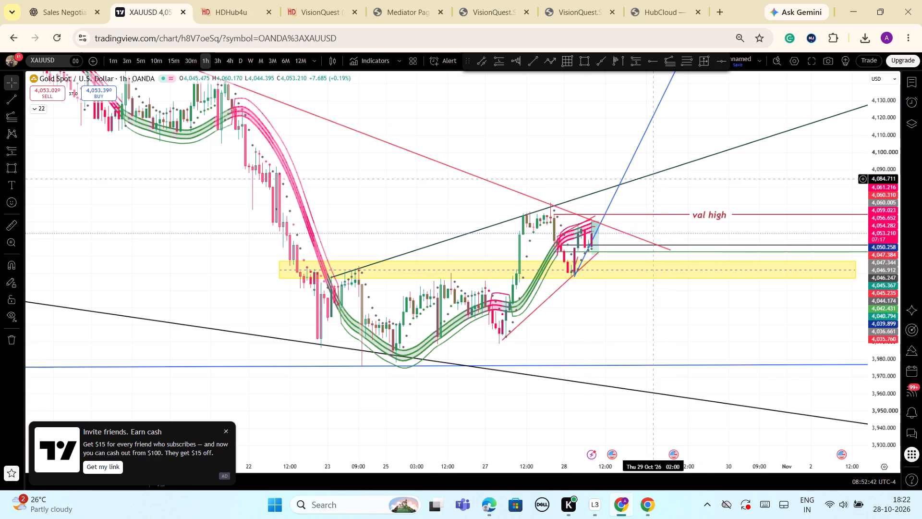
# Switch the chart to the 1-minute timeframe and examine the latest candles within the position boxes and against the nearby trendlines.
pyautogui.scroll(-1, 733, 297)
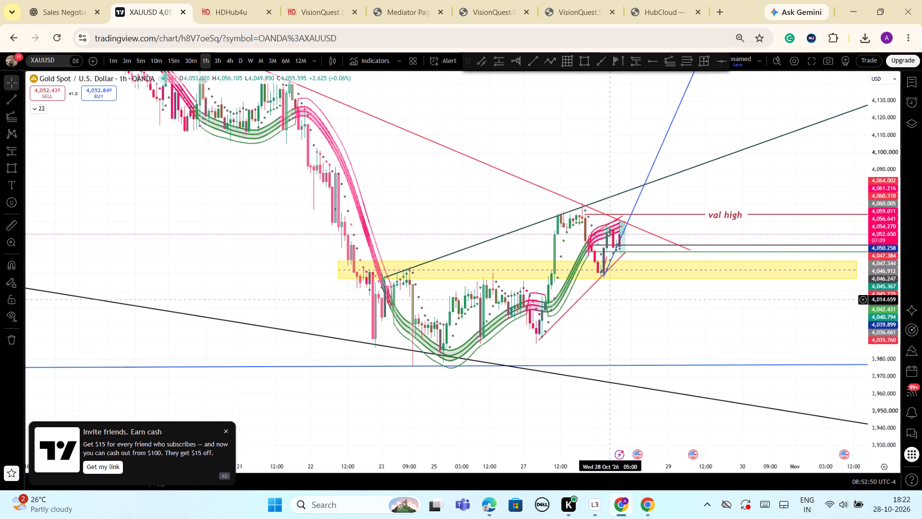
pyautogui.click(110, 60)
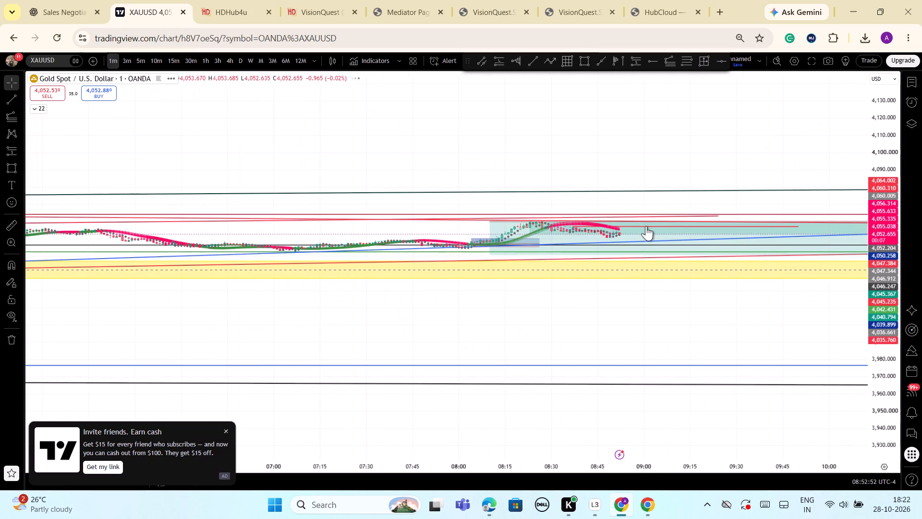
pyautogui.moveTo(889, 402); pyautogui.dragTo(854, 152)
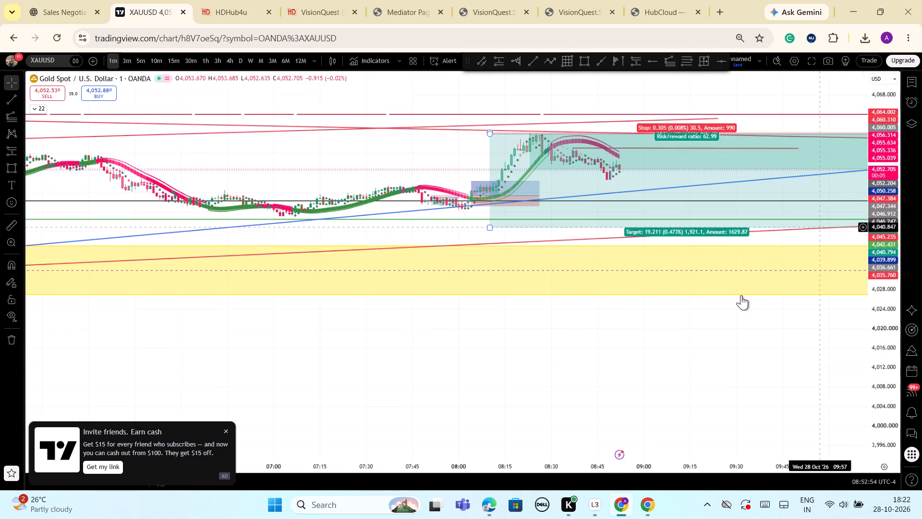
pyautogui.scroll(6, 740, 295)
pyautogui.scroll(-1, 740, 295)
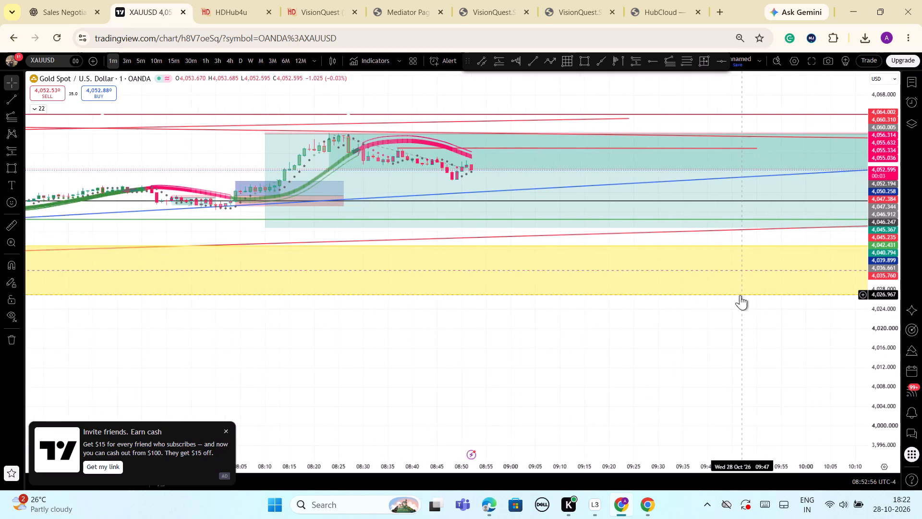
pyautogui.scroll(-6, 740, 295)
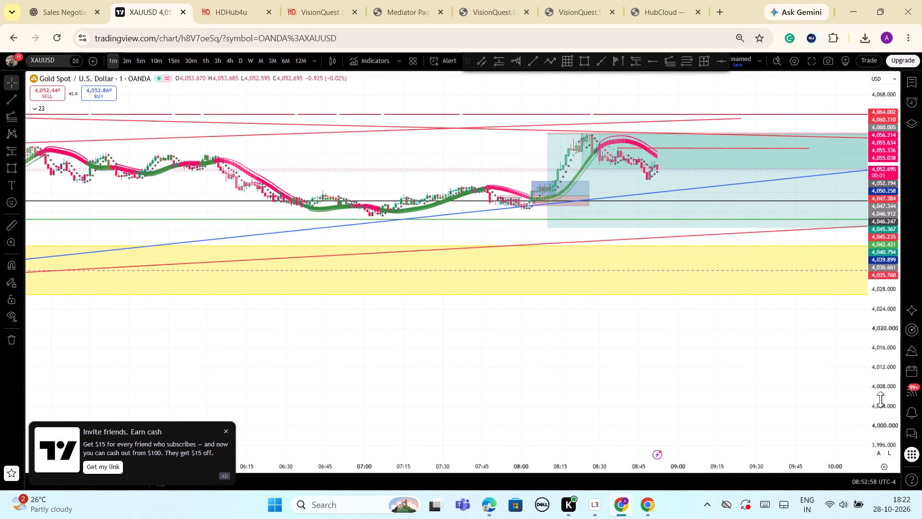
pyautogui.moveTo(882, 410); pyautogui.dragTo(889, 328)
pyautogui.scroll(3, 787, 353)
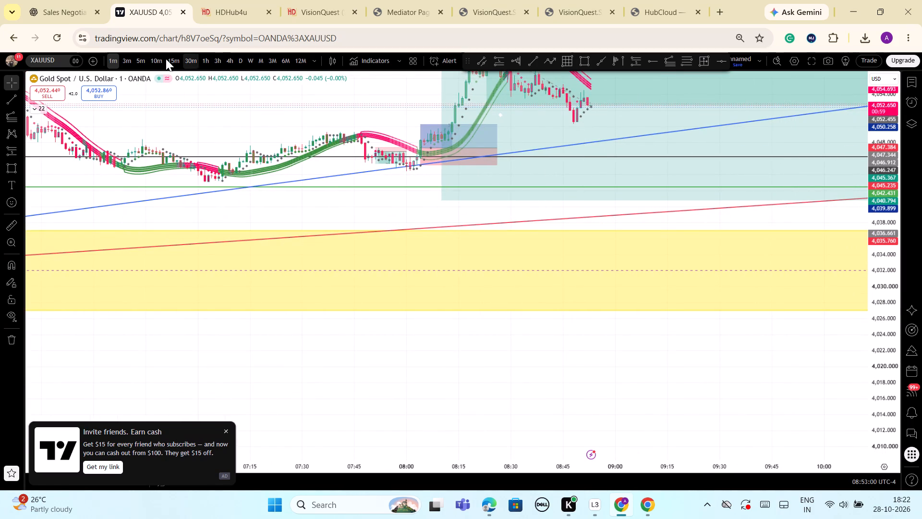
# Switch the chart to the 15-minute timeframe and examine recent price action against the new descending trendline, rising supports and yellow zone.
pyautogui.click(169, 62)
pyautogui.scroll(-2, 469, 156)
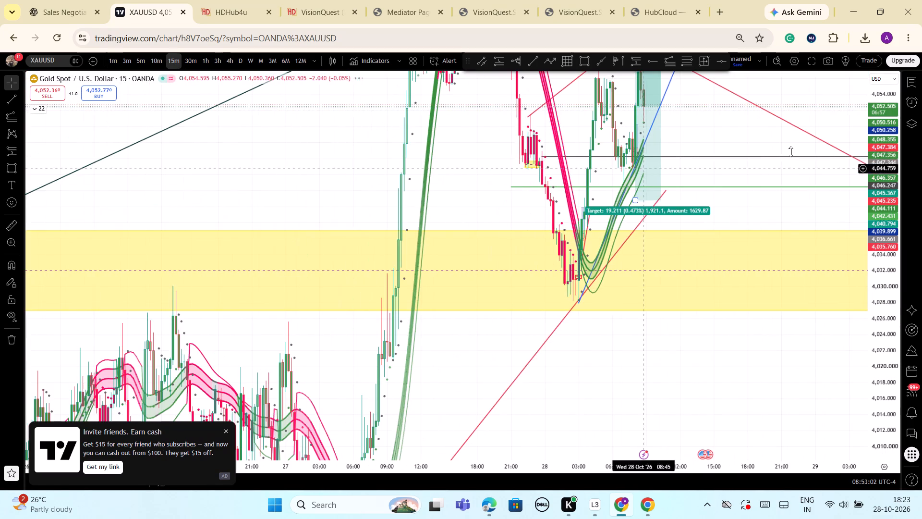
pyautogui.moveTo(878, 202); pyautogui.dragTo(859, 312)
pyautogui.scroll(4, 702, 250)
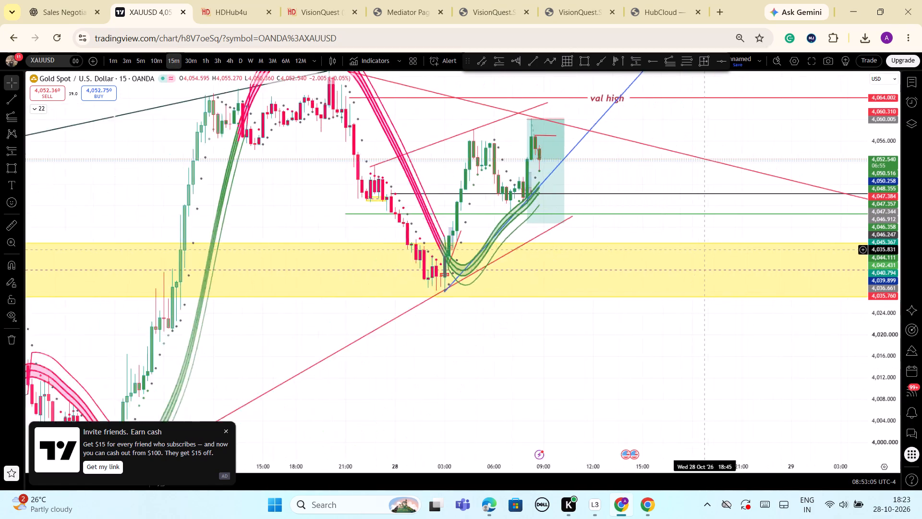
pyautogui.scroll(3, 704, 250)
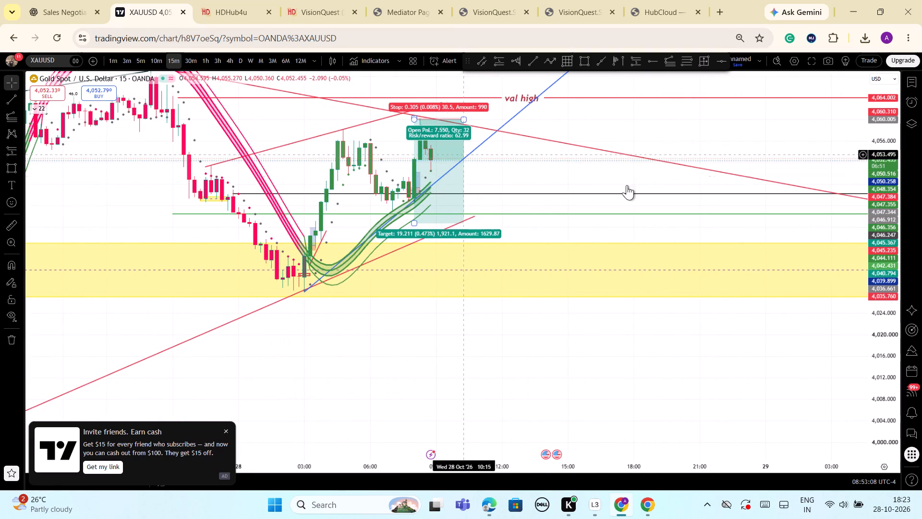
pyautogui.moveTo(879, 142); pyautogui.dragTo(900, 223)
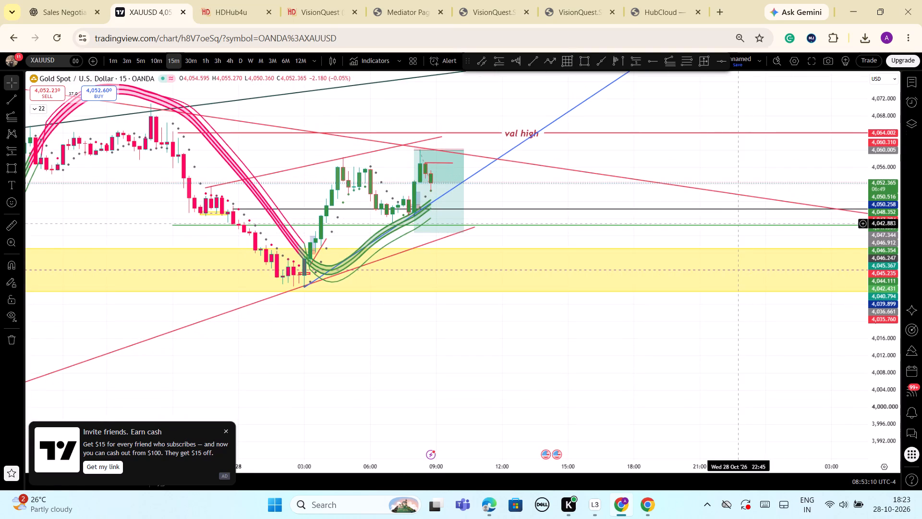
pyautogui.scroll(-1, 736, 223)
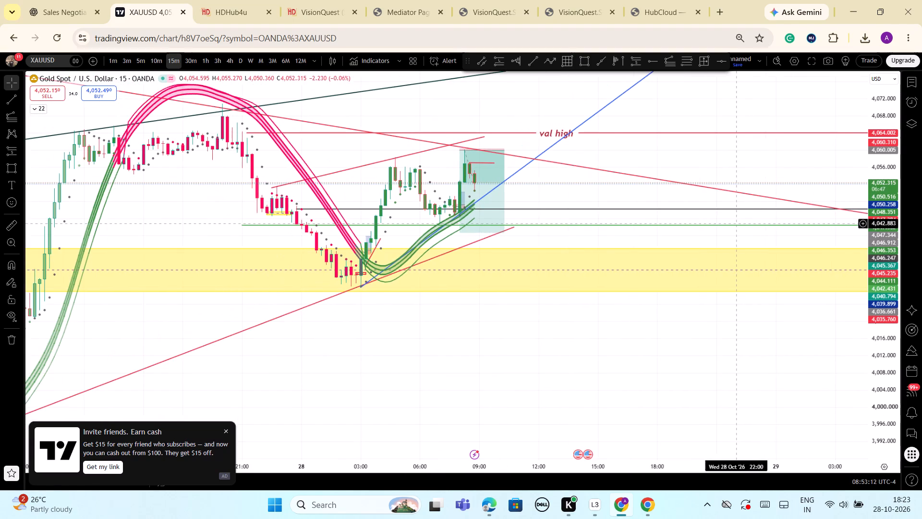
pyautogui.scroll(-2, 736, 223)
pyautogui.moveTo(750, 316); pyautogui.dragTo(757, 273)
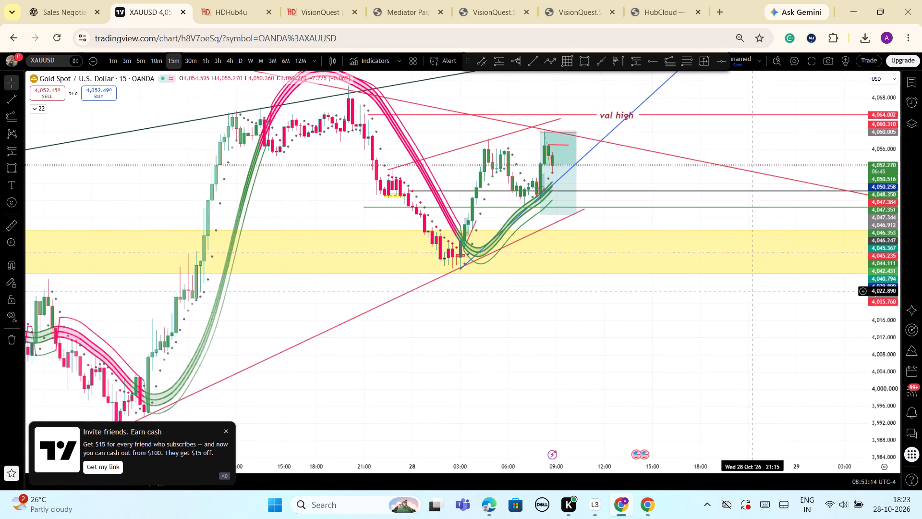
pyautogui.moveTo(757, 273); pyautogui.dragTo(764, 256)
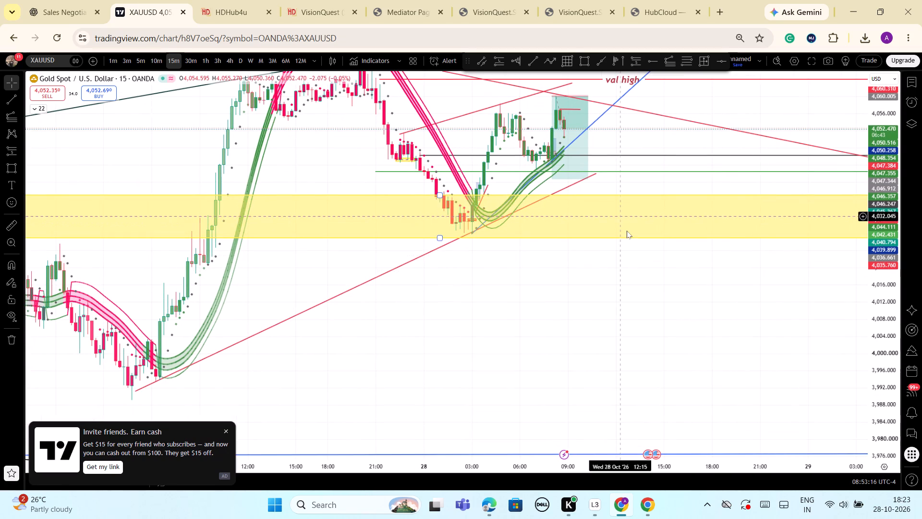
pyautogui.moveTo(878, 299); pyautogui.dragTo(901, 365)
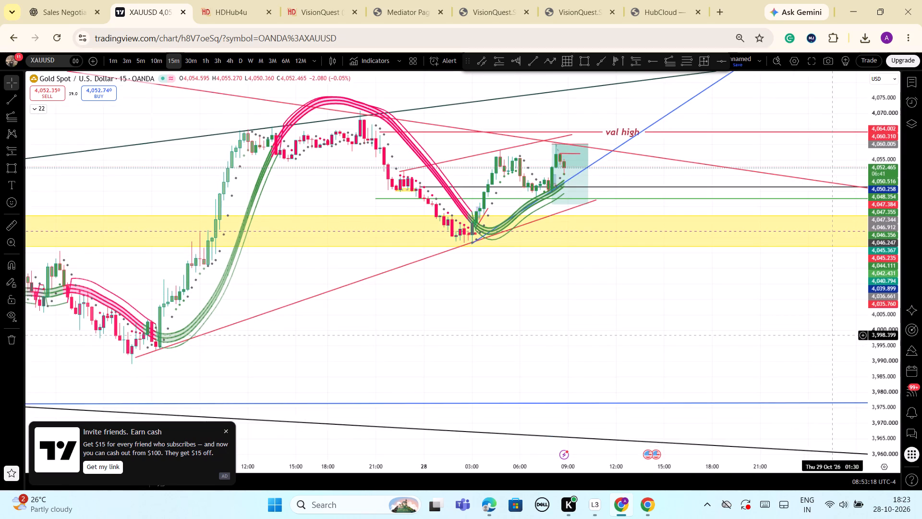
pyautogui.scroll(3, 834, 335)
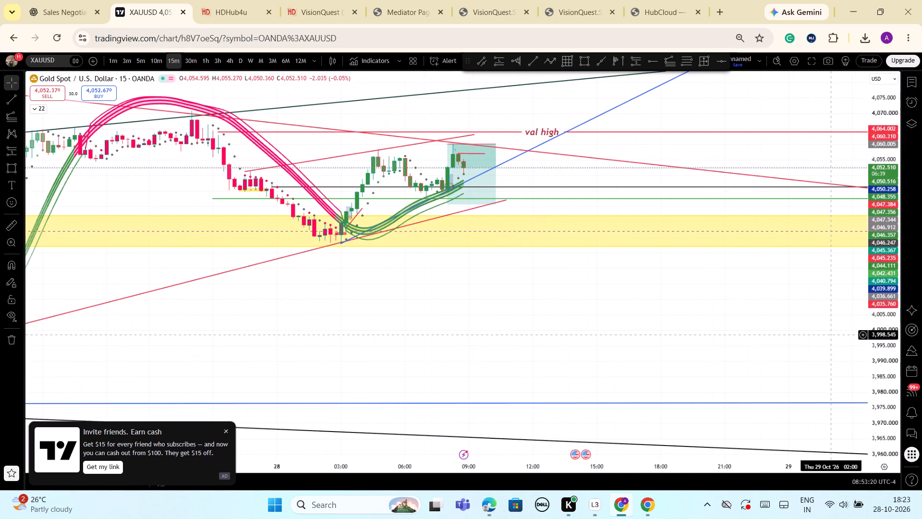
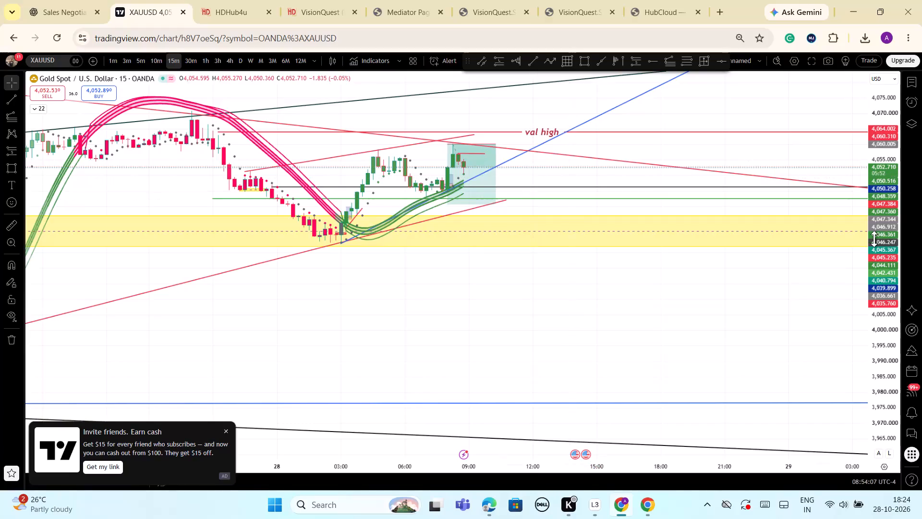
# Examine the 15-minute price swings since 26 October against the descending trendline, rising supports and yellow zone.
pyautogui.scroll(-3, 874, 239)
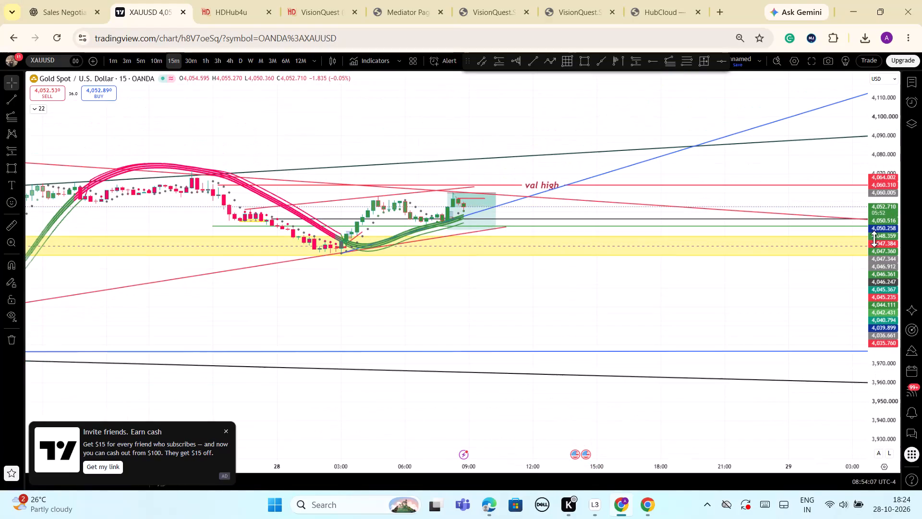
pyautogui.moveTo(883, 357); pyautogui.dragTo(857, 223)
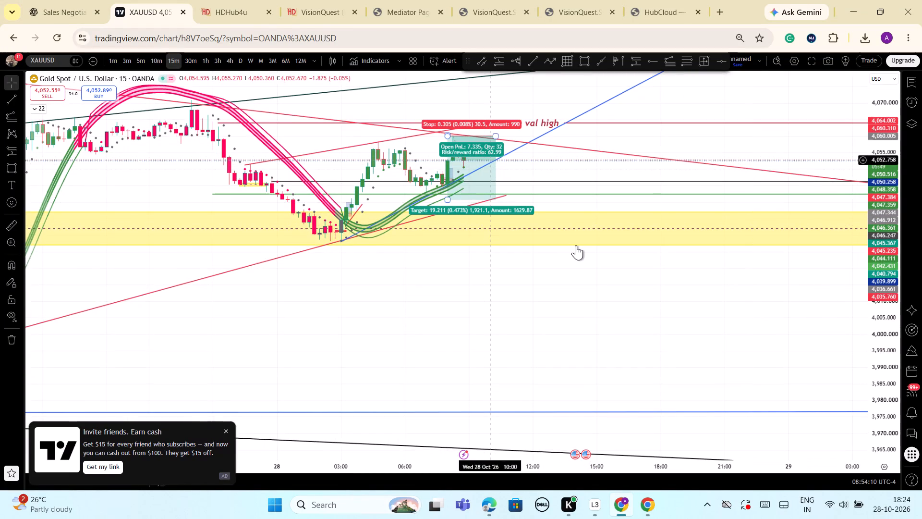
pyautogui.scroll(-8, 694, 358)
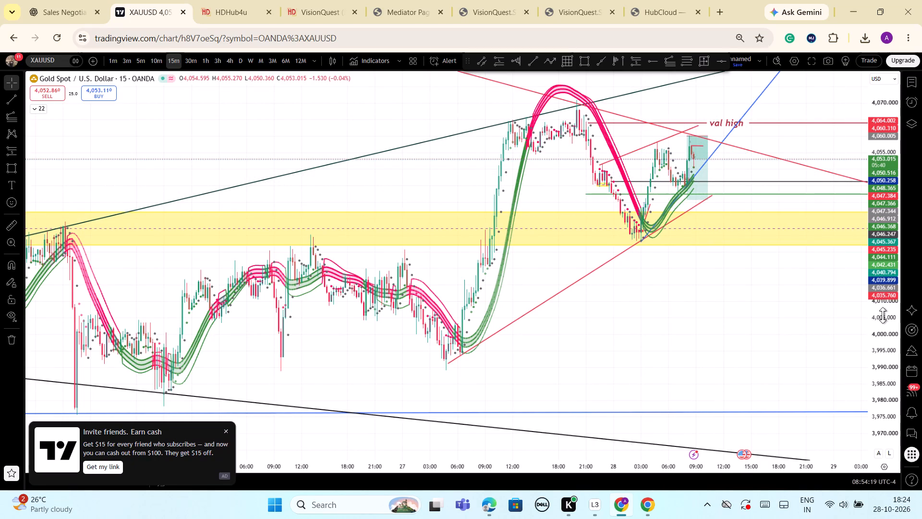
pyautogui.moveTo(883, 319); pyautogui.dragTo(880, 360)
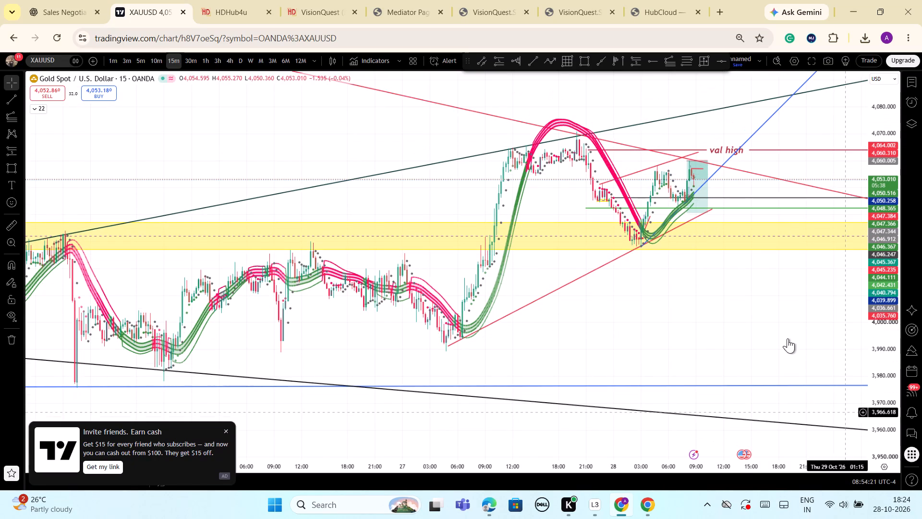
pyautogui.scroll(3, 794, 332)
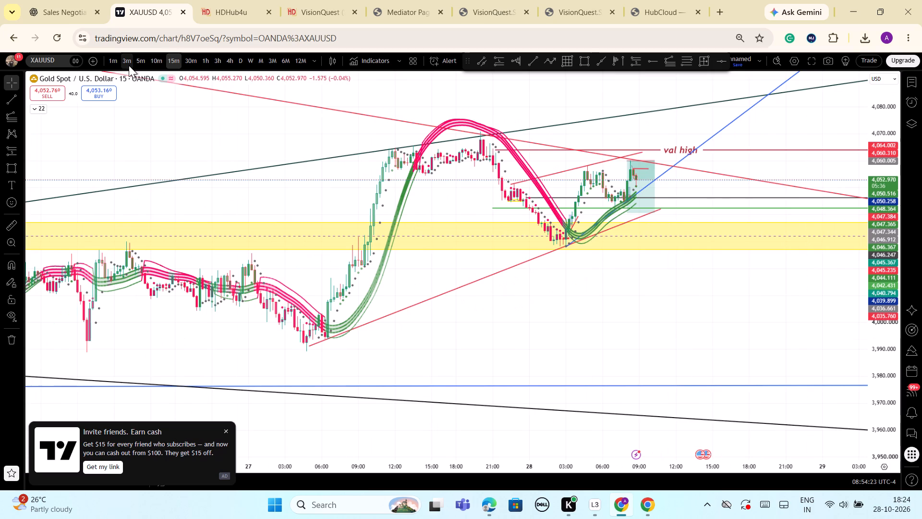
# Switch the chart to the 3-minute timeframe and examine the latest candles against the position boxes, blue trendline and yellow zone.
pyautogui.click(129, 65)
pyautogui.scroll(-3, 667, 328)
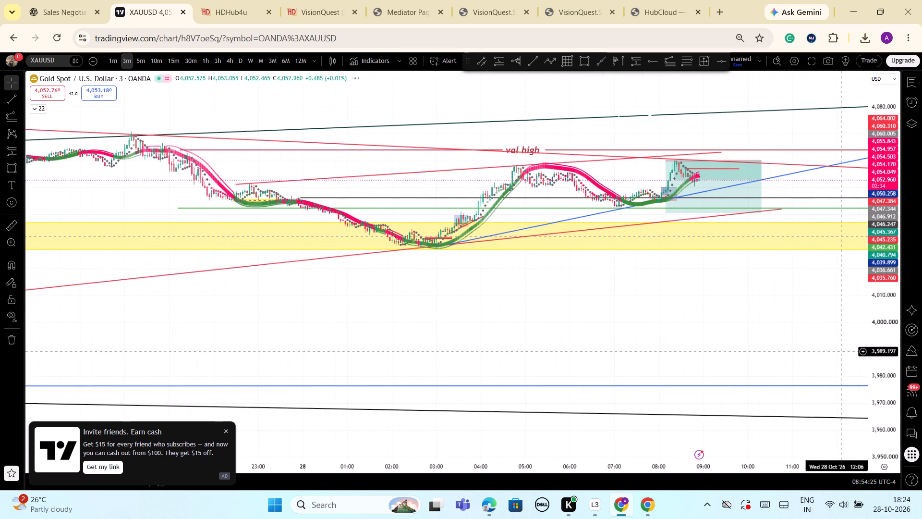
pyautogui.moveTo(874, 373); pyautogui.dragTo(866, 264)
pyautogui.moveTo(752, 303); pyautogui.dragTo(742, 389)
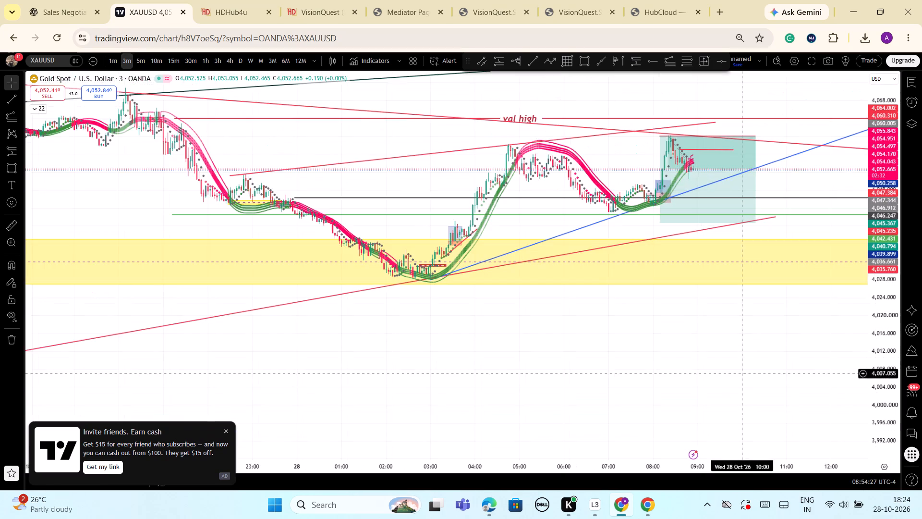
pyautogui.moveTo(742, 389); pyautogui.dragTo(742, 402)
pyautogui.scroll(7, 734, 387)
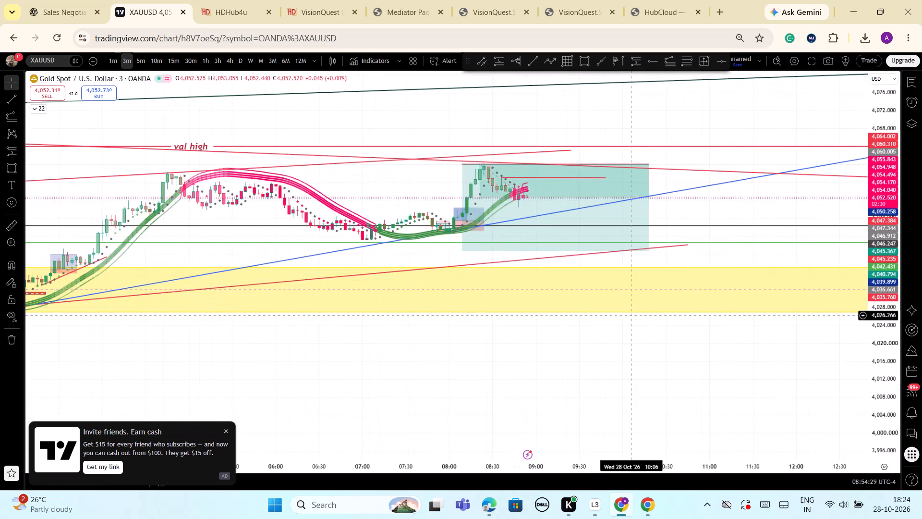
pyautogui.scroll(4, 634, 300)
pyautogui.moveTo(886, 425); pyautogui.dragTo(866, 327)
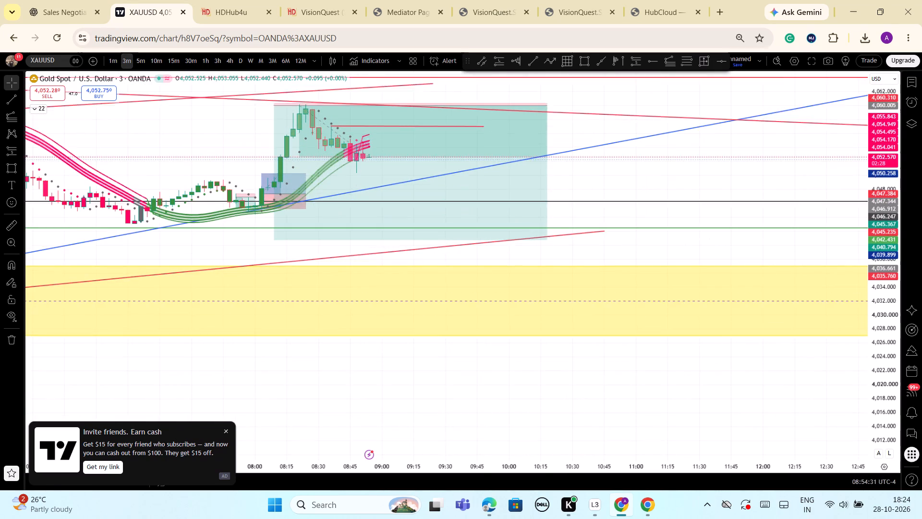
pyautogui.scroll(-6, 518, 247)
pyautogui.moveTo(880, 432); pyautogui.dragTo(879, 384)
pyautogui.scroll(2, 789, 351)
pyautogui.moveTo(881, 145); pyautogui.dragTo(888, 271)
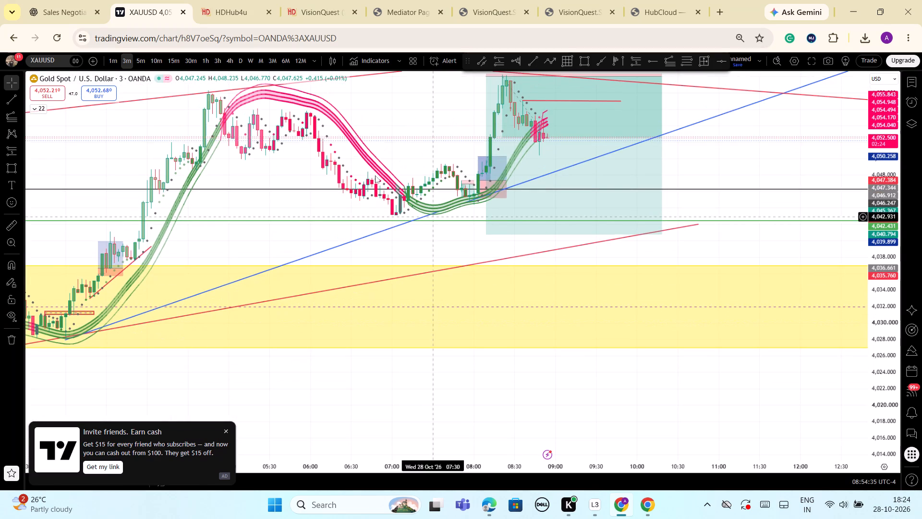
# Switch the chart to the 5-minute timeframe and examine the pullback from the recent high against the rising blue trendline.
pyautogui.click(145, 61)
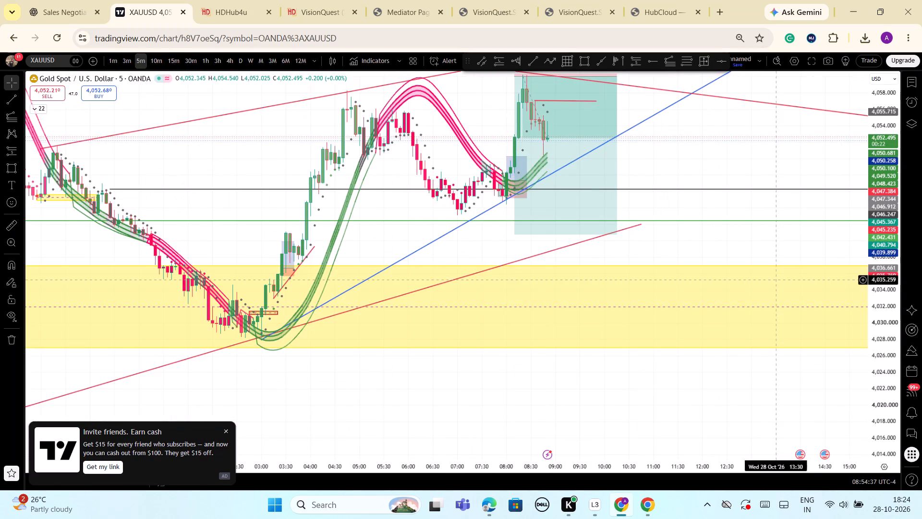
pyautogui.scroll(-2, 775, 280)
pyautogui.moveTo(886, 262); pyautogui.dragTo(904, 319)
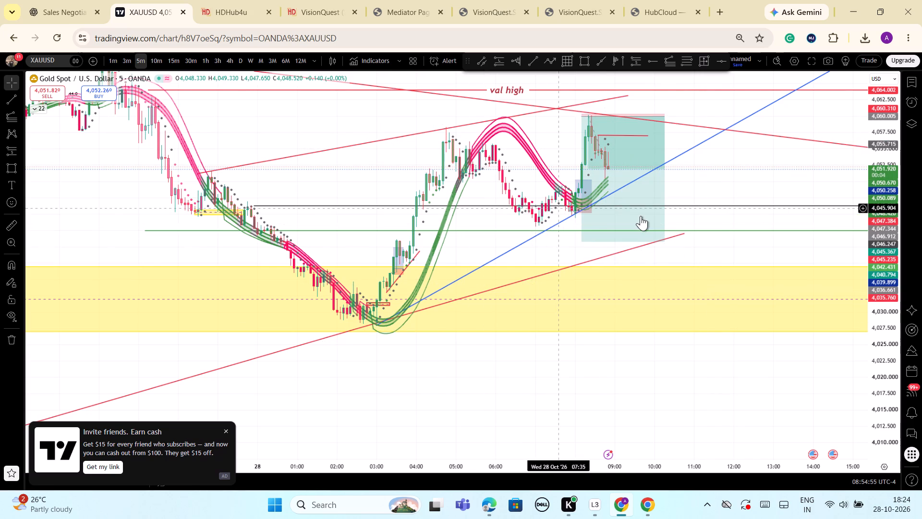
pyautogui.scroll(2, 650, 227)
pyautogui.moveTo(889, 358); pyautogui.dragTo(889, 364)
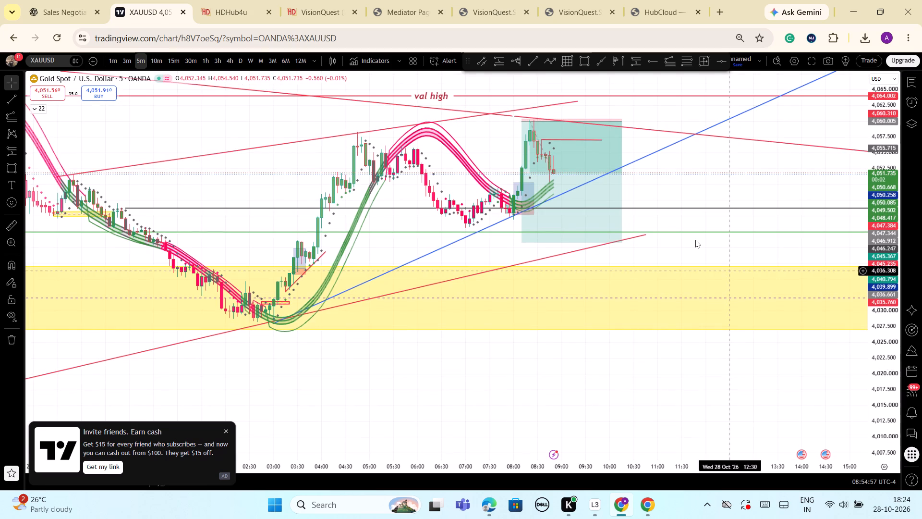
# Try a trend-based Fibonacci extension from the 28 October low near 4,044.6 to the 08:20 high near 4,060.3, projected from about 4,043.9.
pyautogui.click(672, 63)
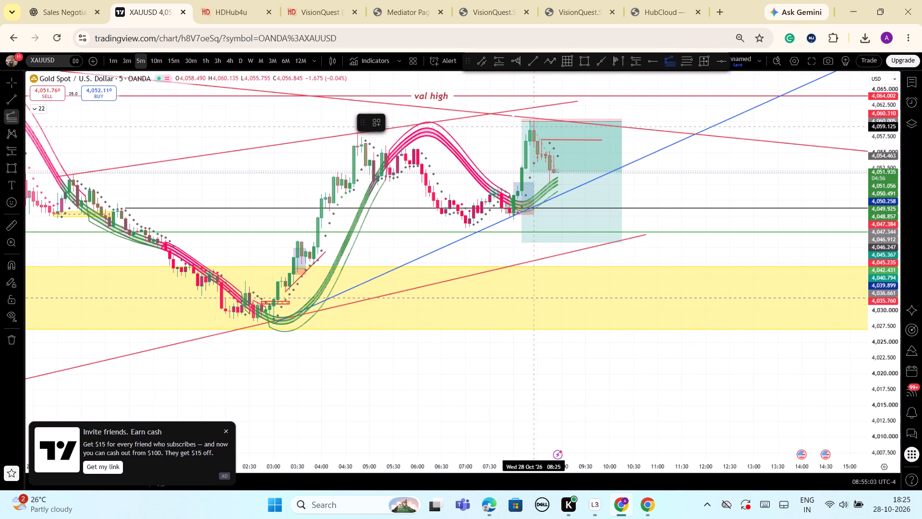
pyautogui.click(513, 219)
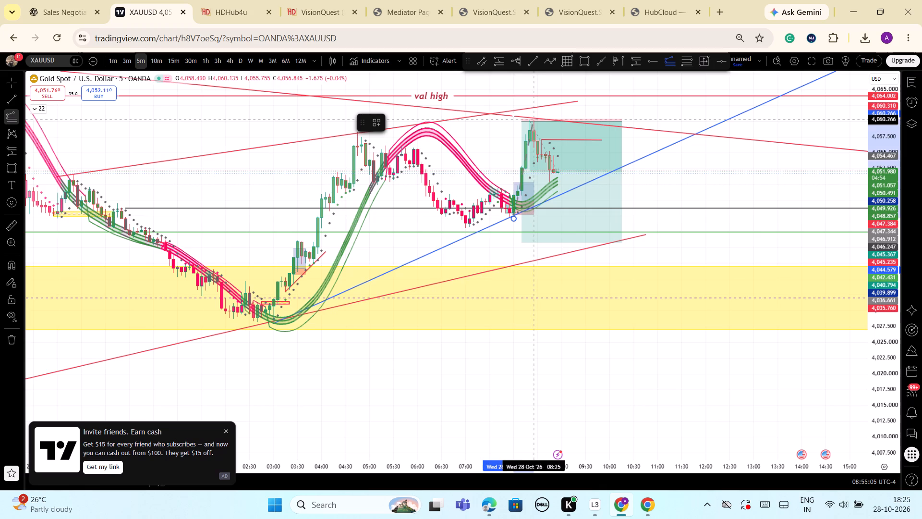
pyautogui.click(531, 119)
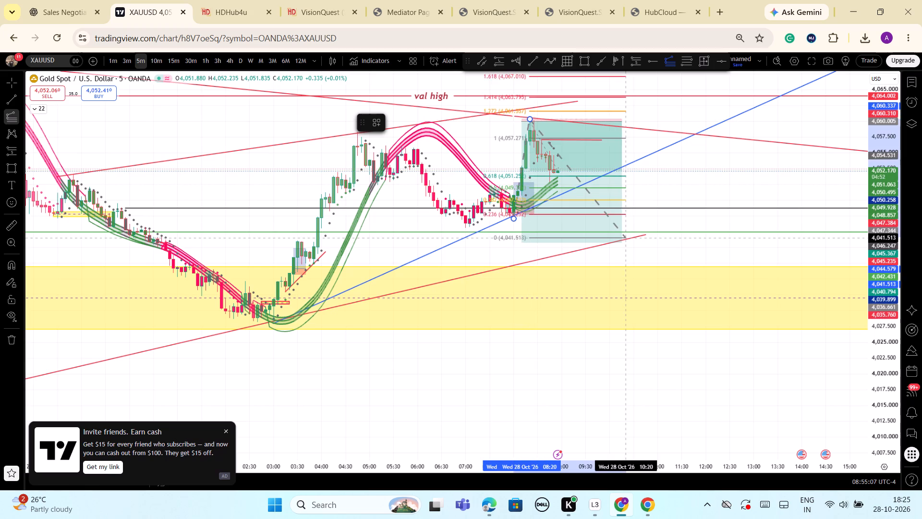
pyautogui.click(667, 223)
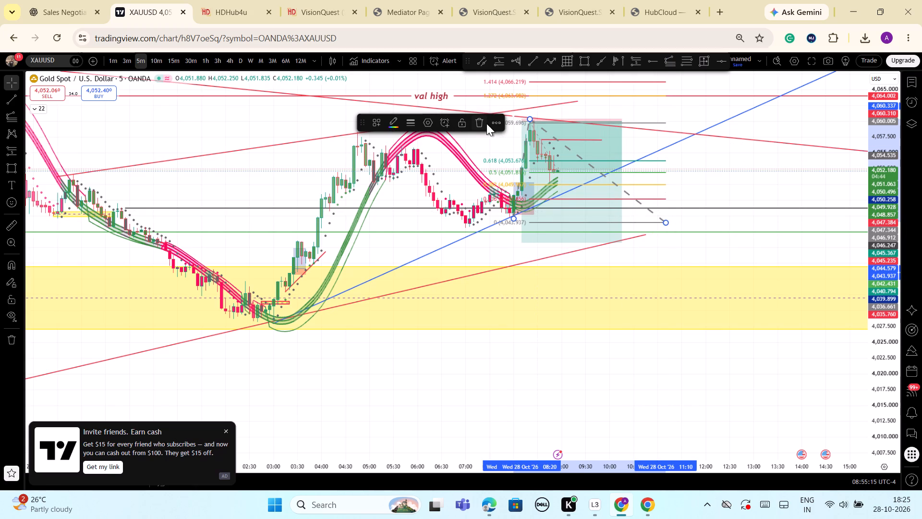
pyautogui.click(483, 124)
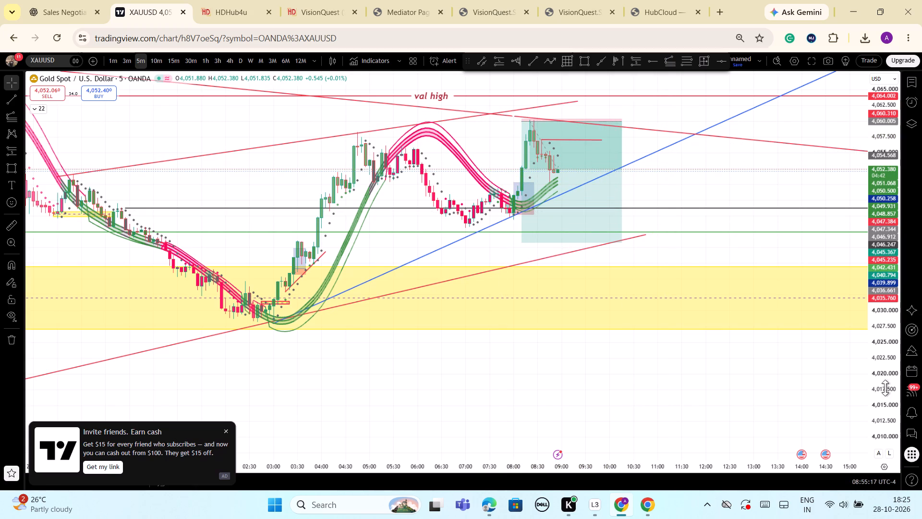
# Examine the 5-minute chart from the 27 October low to the latest candles against the trendlines, val high level and yellow zone.
pyautogui.moveTo(883, 404); pyautogui.dragTo(880, 389)
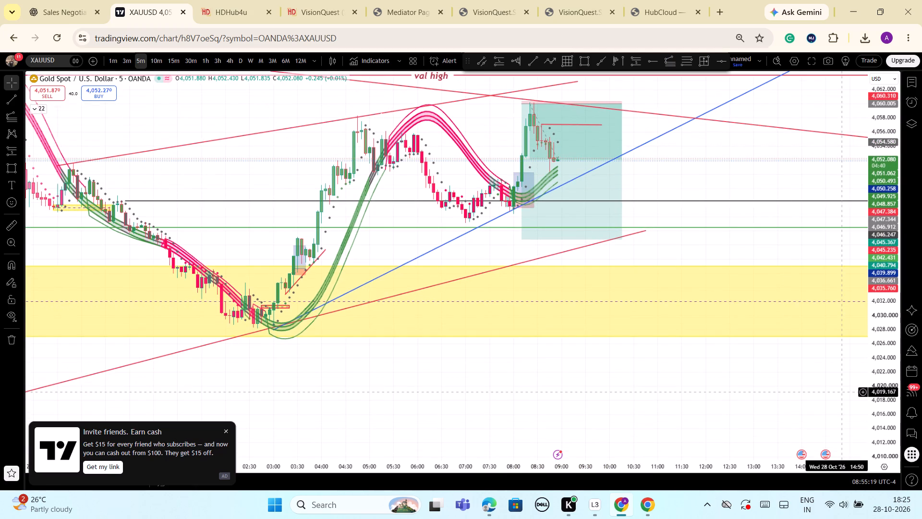
pyautogui.scroll(-2, 687, 371)
pyautogui.moveTo(893, 403); pyautogui.dragTo(890, 414)
pyautogui.scroll(2, 795, 434)
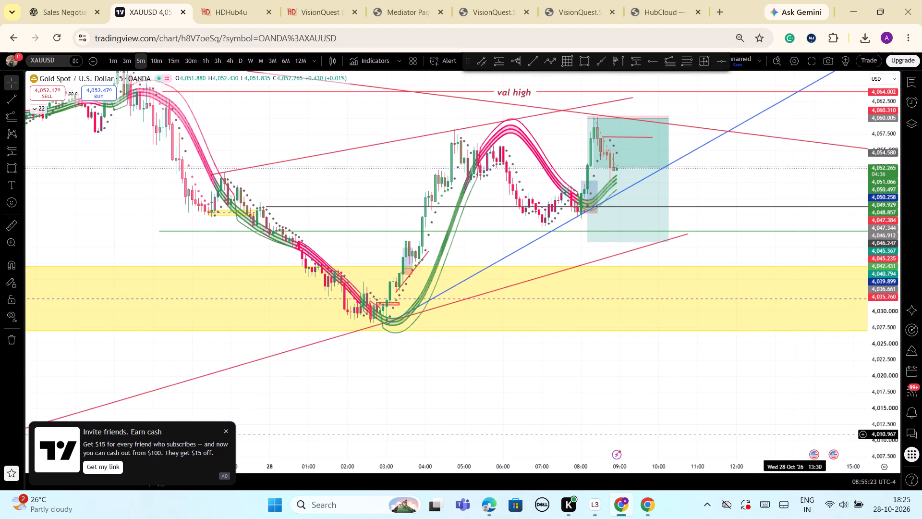
pyautogui.scroll(1, 795, 434)
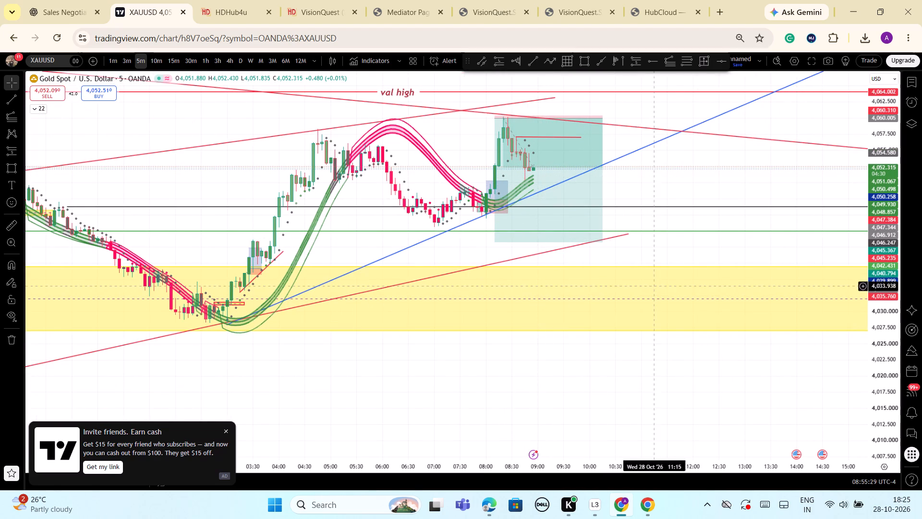
pyautogui.scroll(-6, 647, 381)
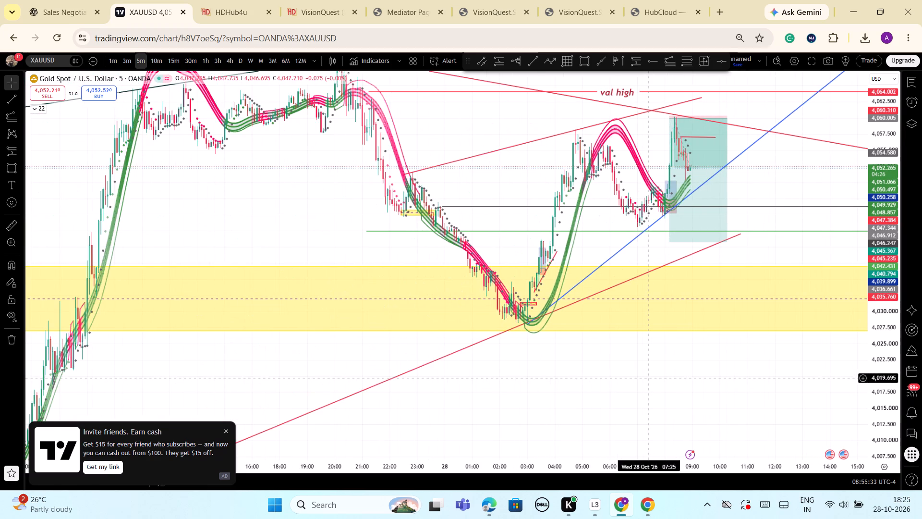
pyautogui.scroll(-1, 648, 378)
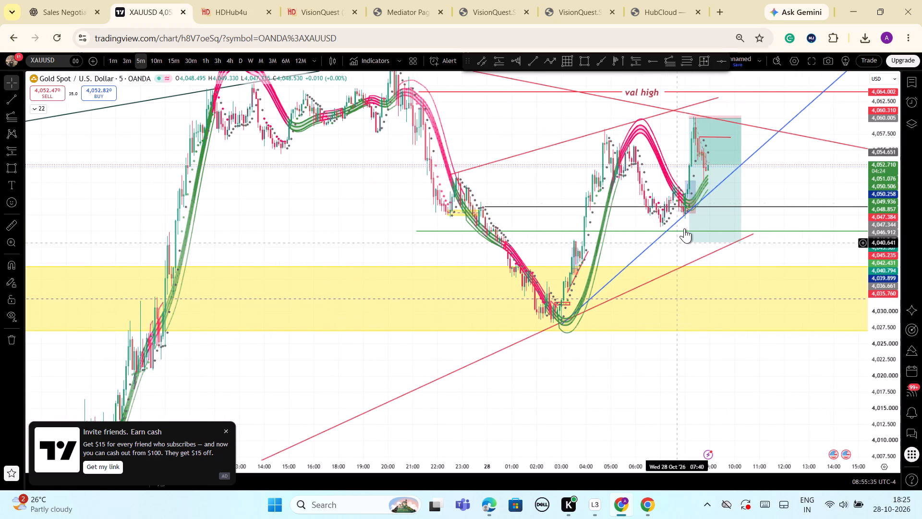
pyautogui.moveTo(875, 295); pyautogui.dragTo(876, 420)
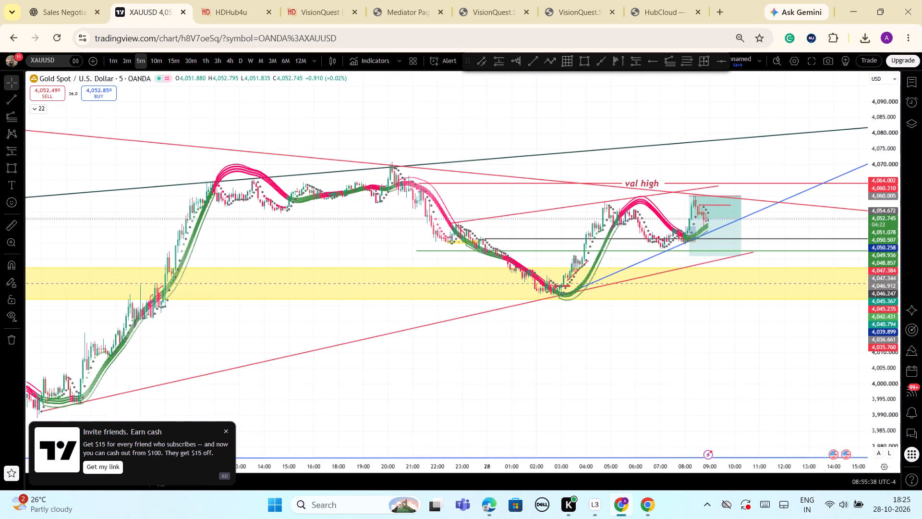
pyautogui.scroll(-3, 559, 303)
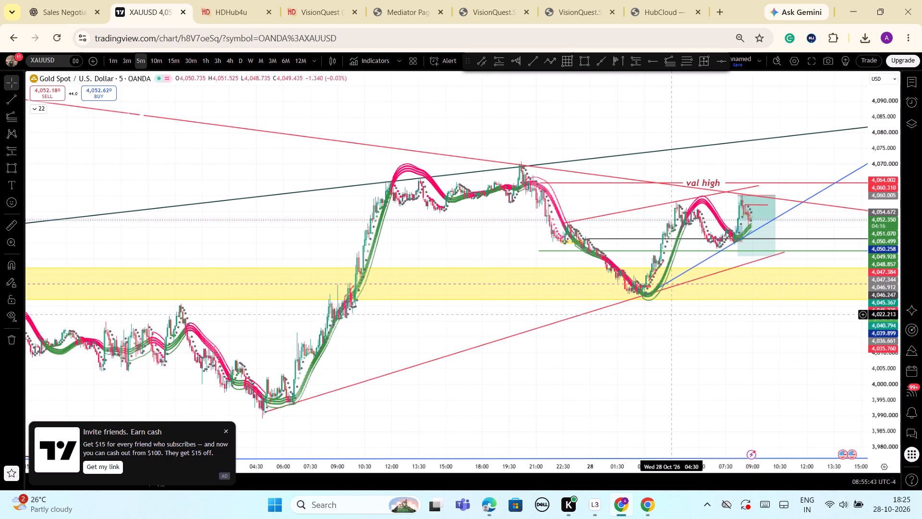
pyautogui.scroll(6, 672, 315)
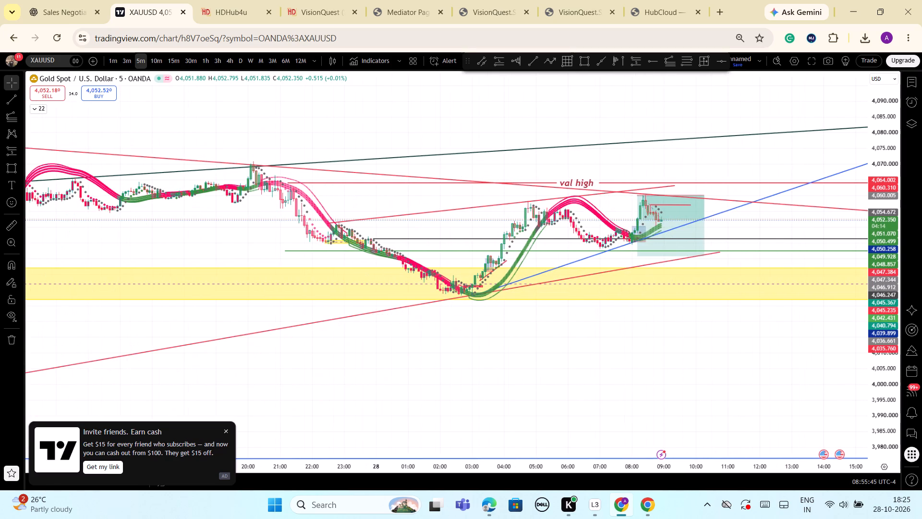
# Compare the latest 5-minute pullback in the position box with the wider structure between the descending trendline and rising supports.
pyautogui.moveTo(885, 424); pyautogui.dragTo(886, 346)
pyautogui.scroll(2, 790, 394)
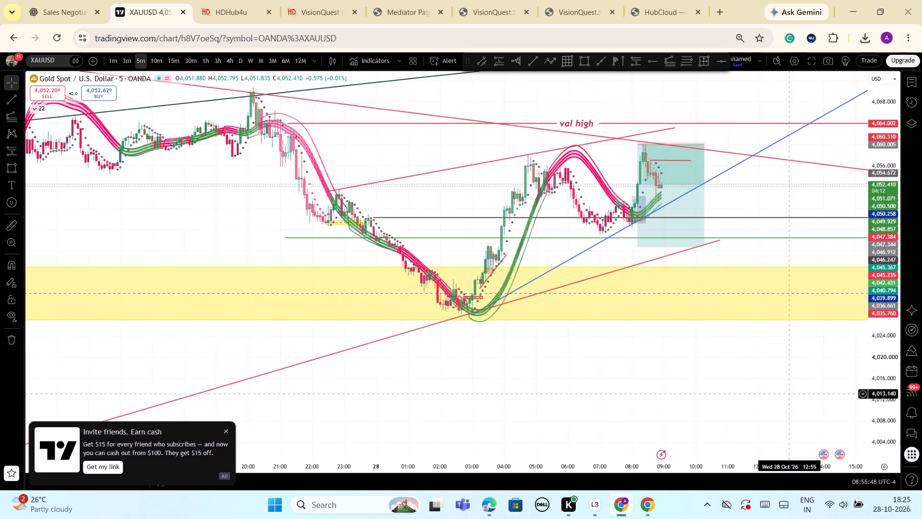
pyautogui.scroll(2, 790, 394)
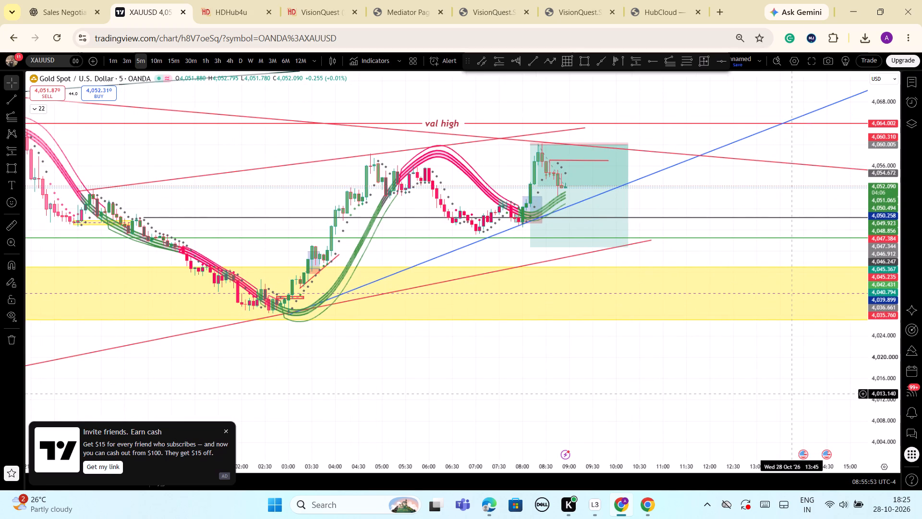
pyautogui.scroll(-2, 790, 394)
pyautogui.scroll(1, 790, 394)
pyautogui.scroll(-1, 790, 394)
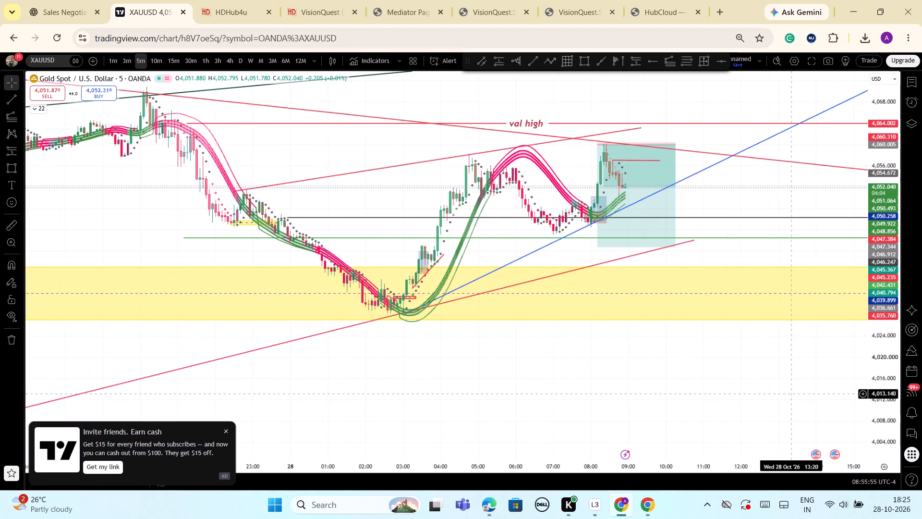
pyautogui.scroll(-2, 790, 394)
pyautogui.moveTo(890, 378); pyautogui.dragTo(893, 408)
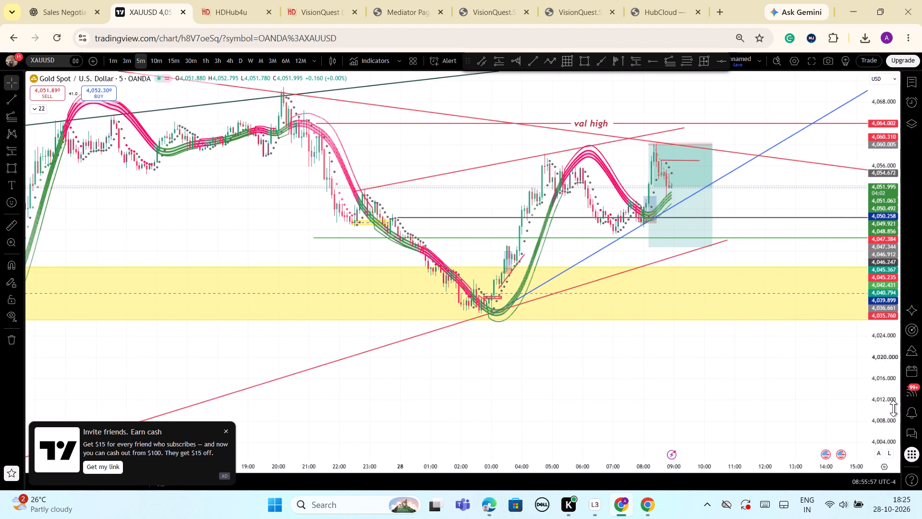
pyautogui.moveTo(893, 408); pyautogui.dragTo(894, 470)
pyautogui.scroll(-6, 793, 433)
pyautogui.scroll(3, 793, 433)
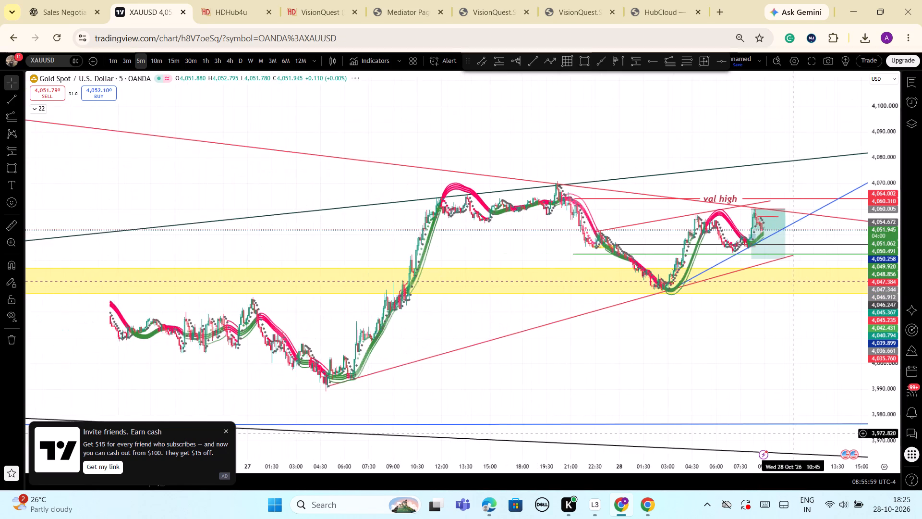
pyautogui.scroll(1, 793, 433)
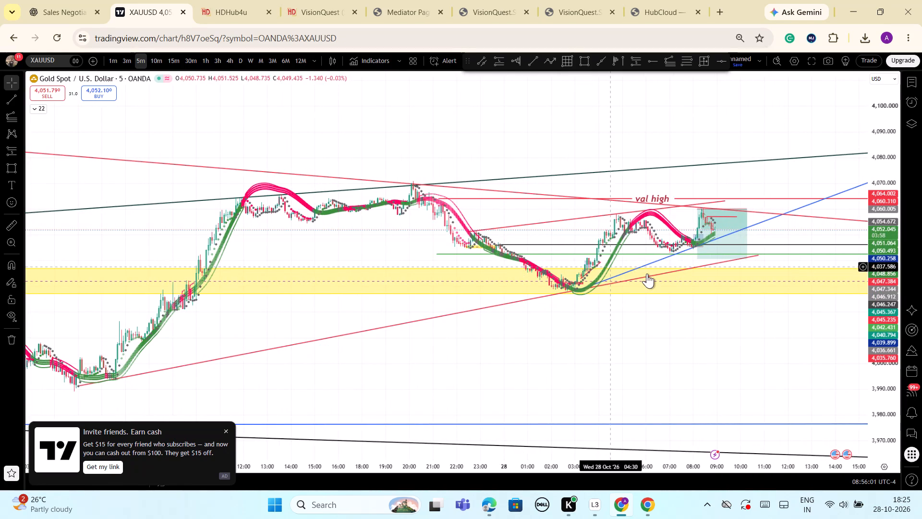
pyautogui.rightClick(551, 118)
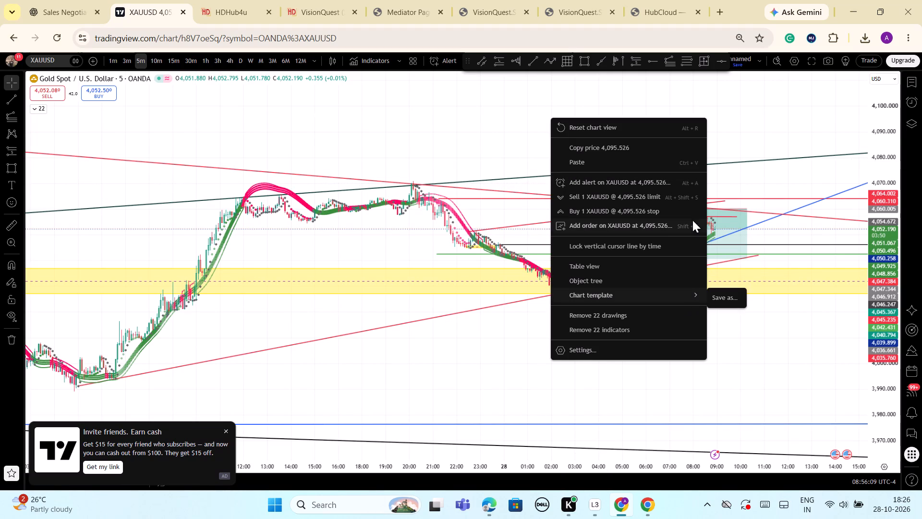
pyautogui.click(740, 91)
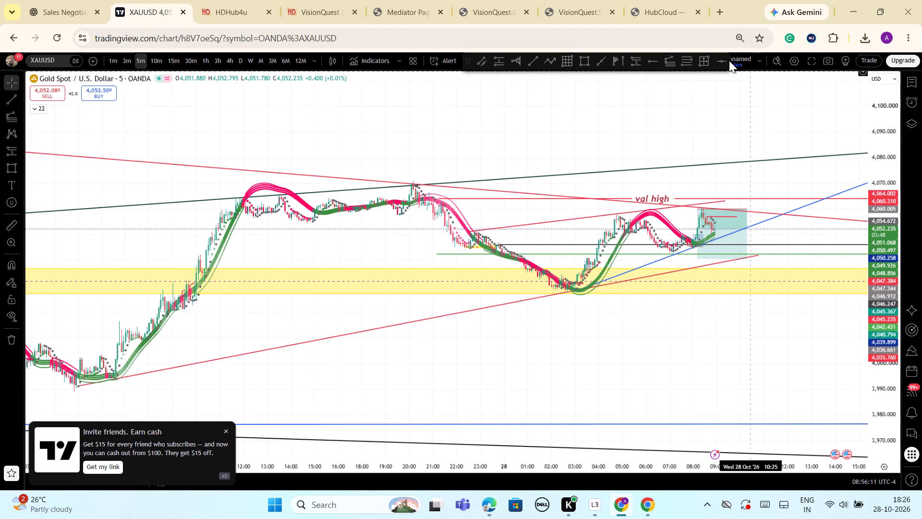
# Save the current Unnamed chart layout.
pyautogui.click(761, 62)
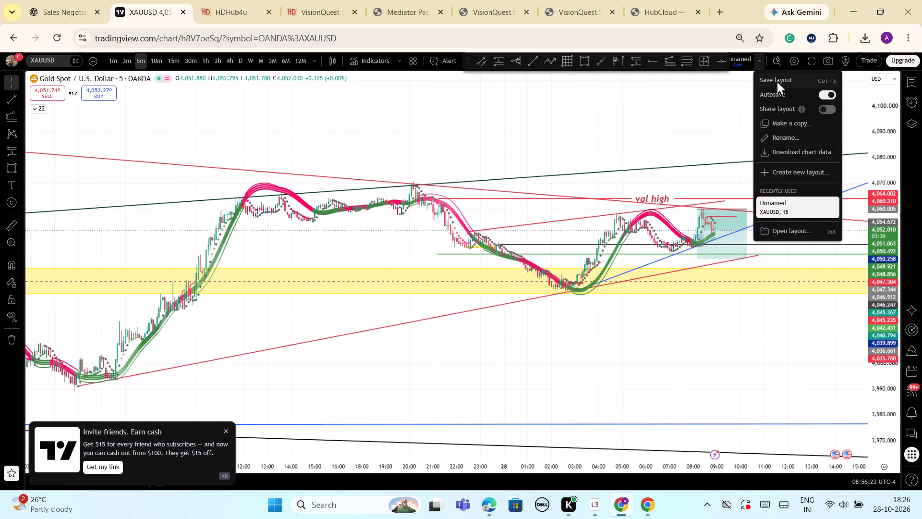
pyautogui.click(788, 204)
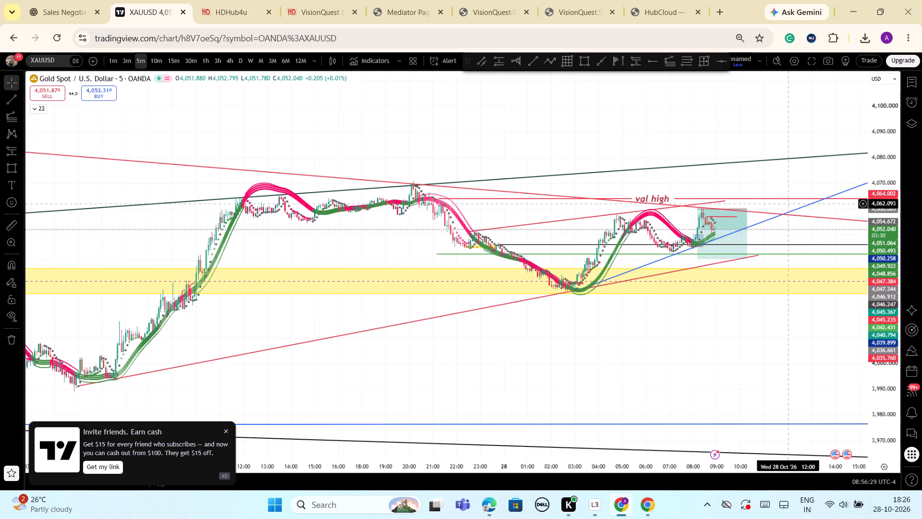
pyautogui.click(757, 62)
pyautogui.click(777, 80)
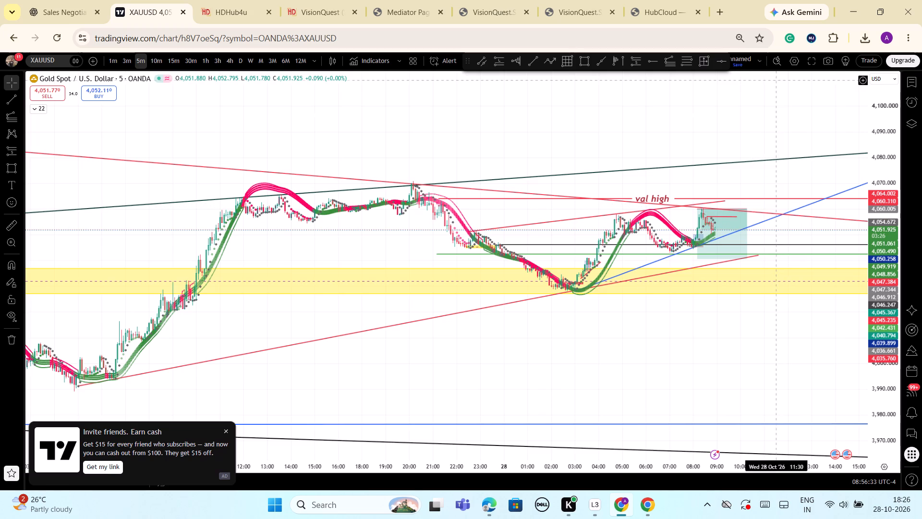
# Search the saved chart layouts for "beggining".
pyautogui.click(759, 62)
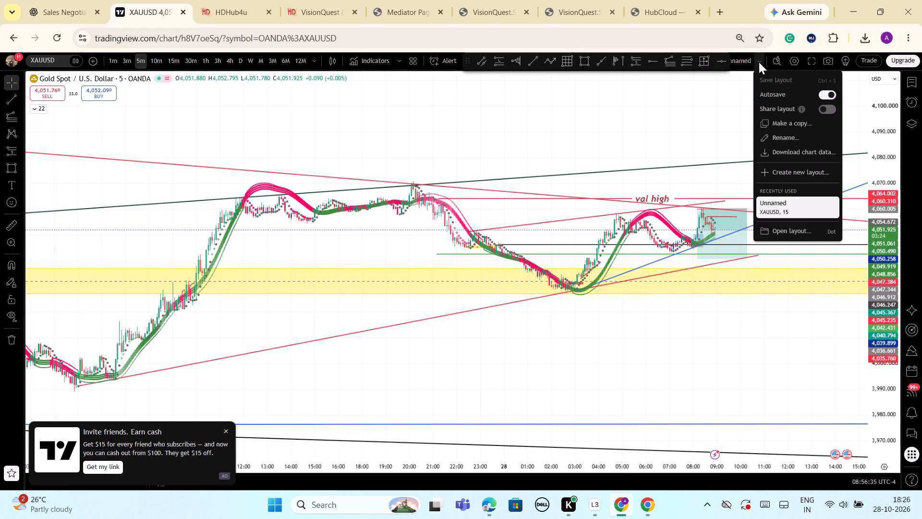
pyautogui.click(771, 233)
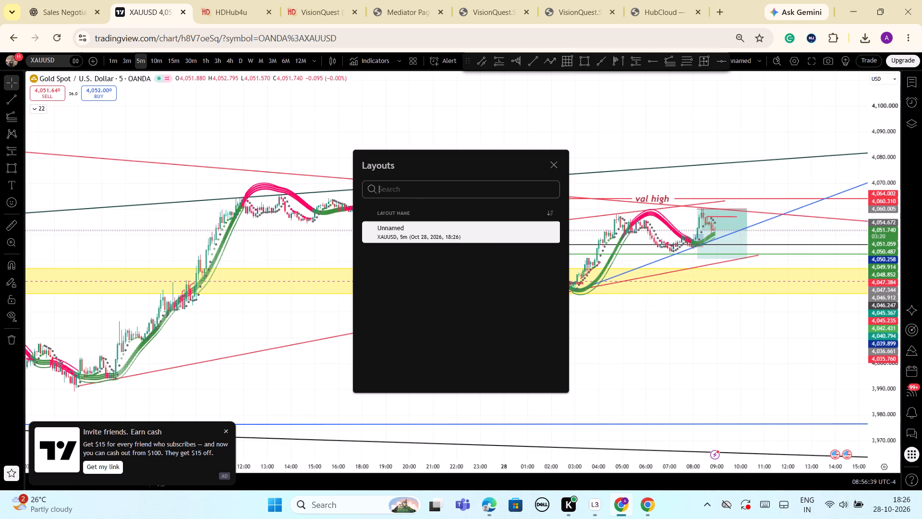
pyautogui.click(417, 189)
pyautogui.write('beggin')
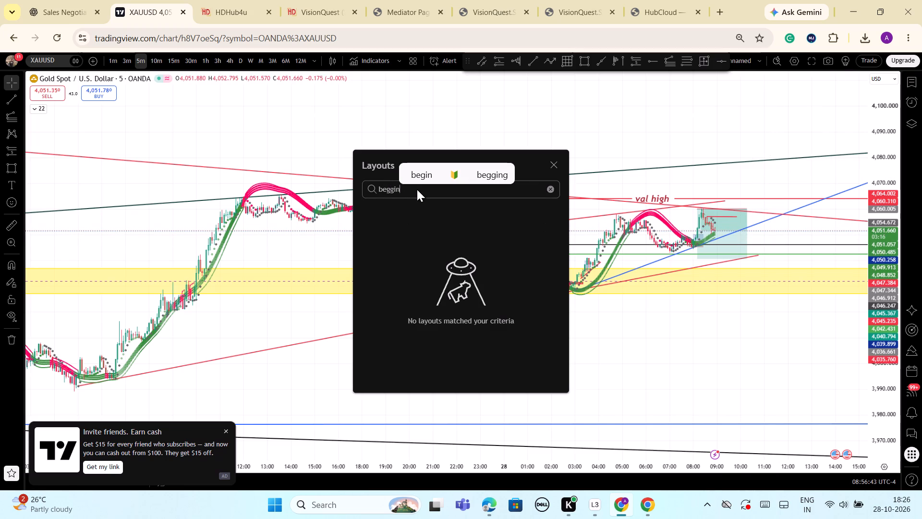
pyautogui.write('ing')
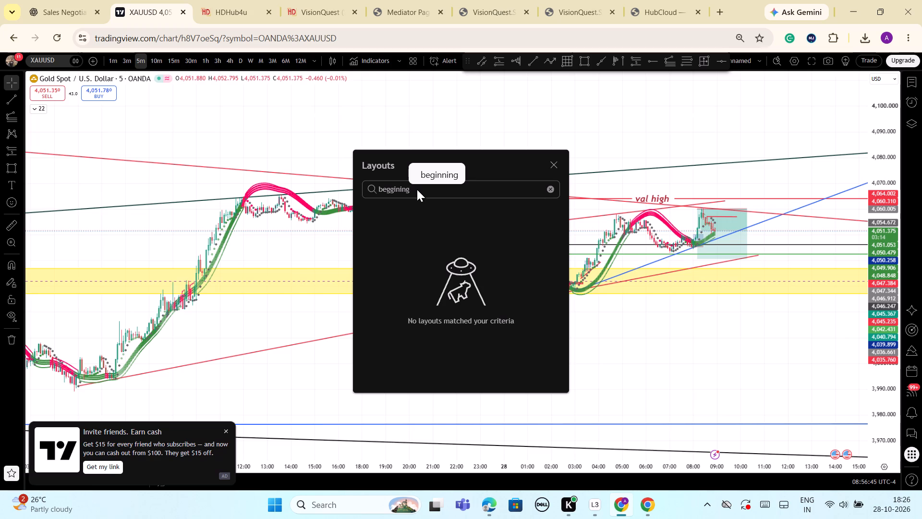
pyautogui.press('Return')
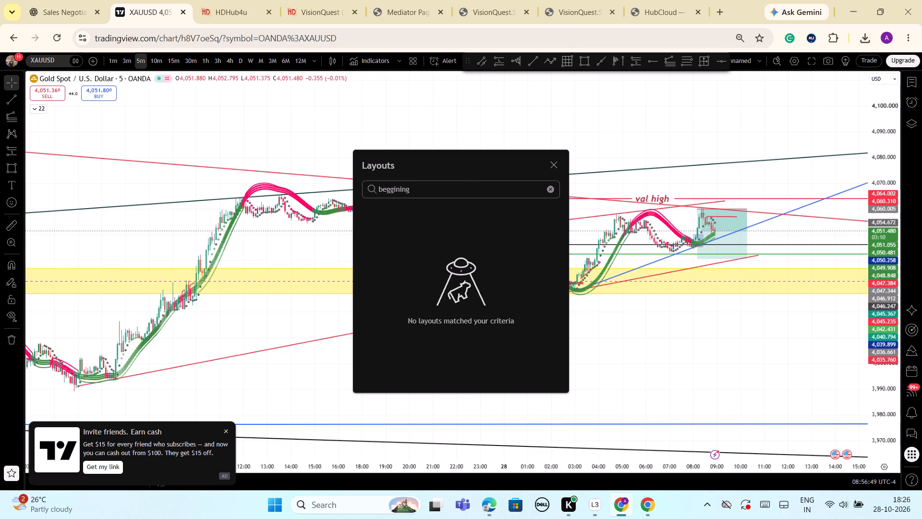
pyautogui.click(496, 194)
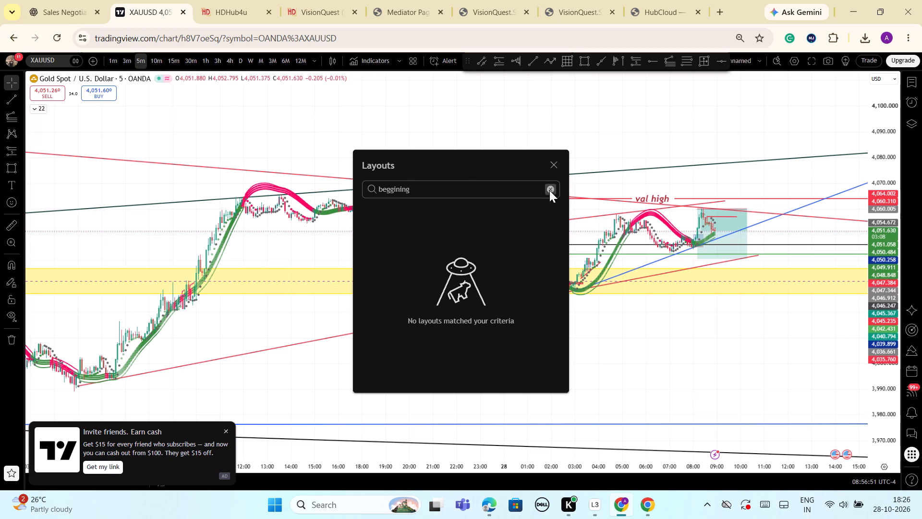
# Clear the layout search and open the saved Unnamed XAUUSD 5-minute layout.
pyautogui.click(549, 190)
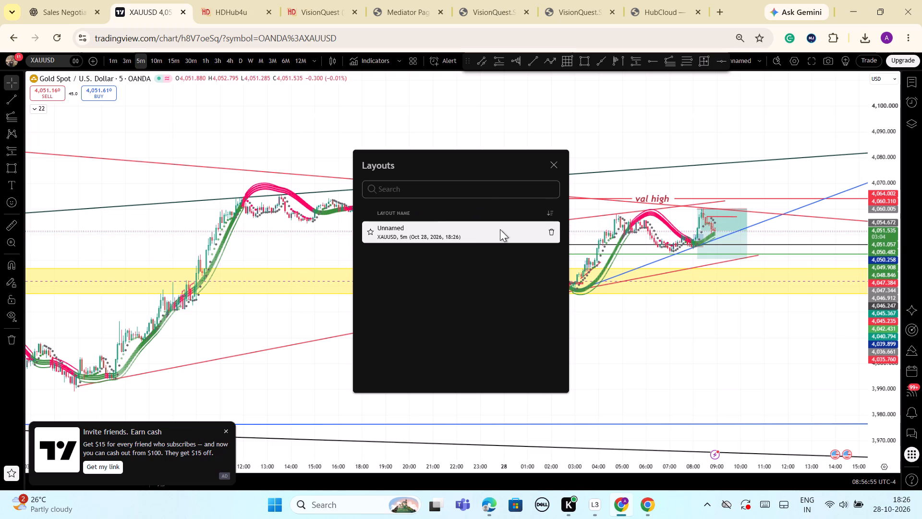
pyautogui.click(462, 236)
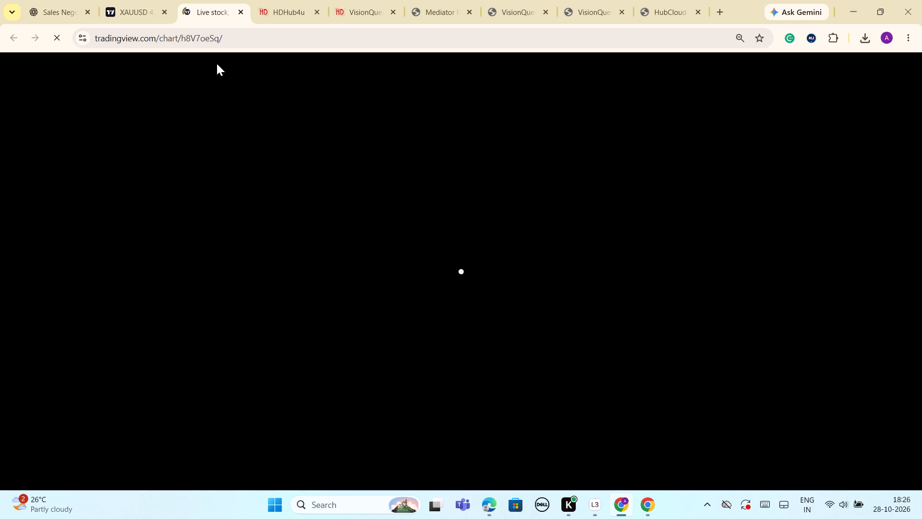
# Examine the bare 5-minute price action on the newly opened chart, from the 21 October decline to the latest candles.
pyautogui.scroll(-1, 418, 267)
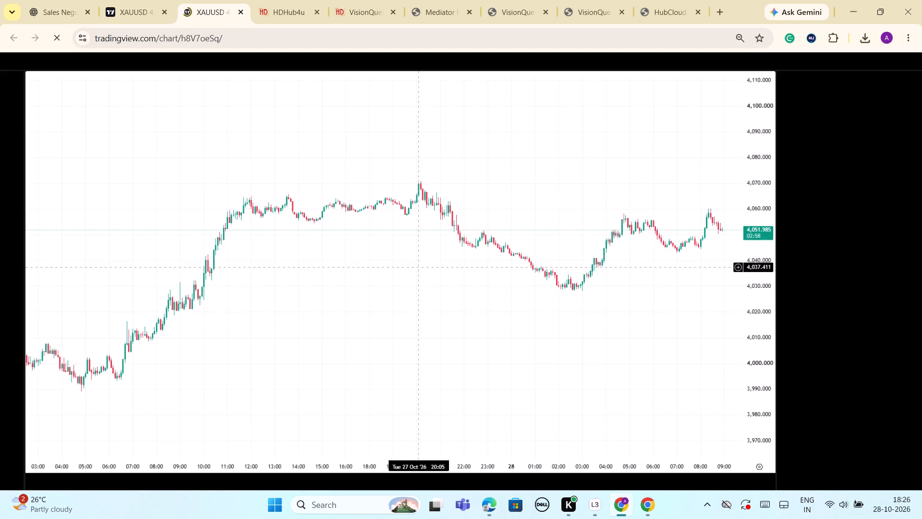
pyautogui.scroll(-10, 418, 267)
pyautogui.moveTo(488, 216); pyautogui.dragTo(418, 267)
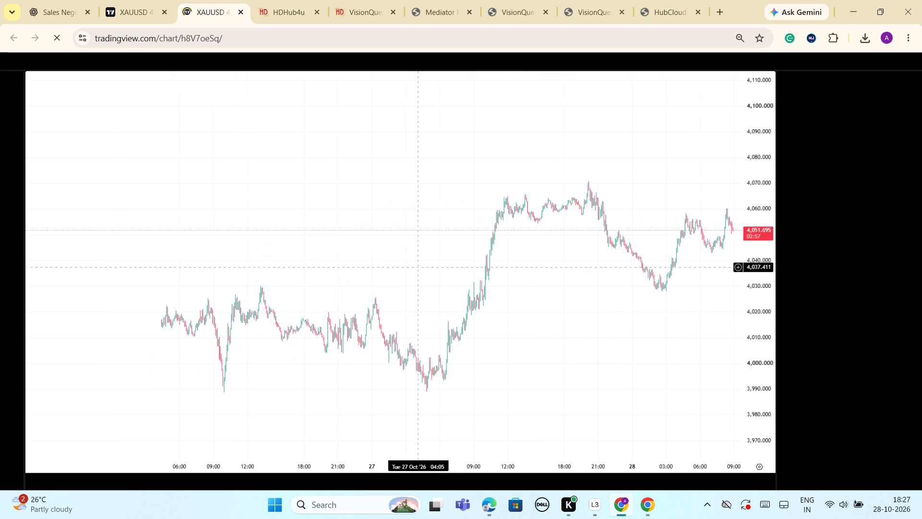
pyautogui.moveTo(418, 267); pyautogui.dragTo(291, 206)
pyautogui.moveTo(759, 234); pyautogui.dragTo(294, 201)
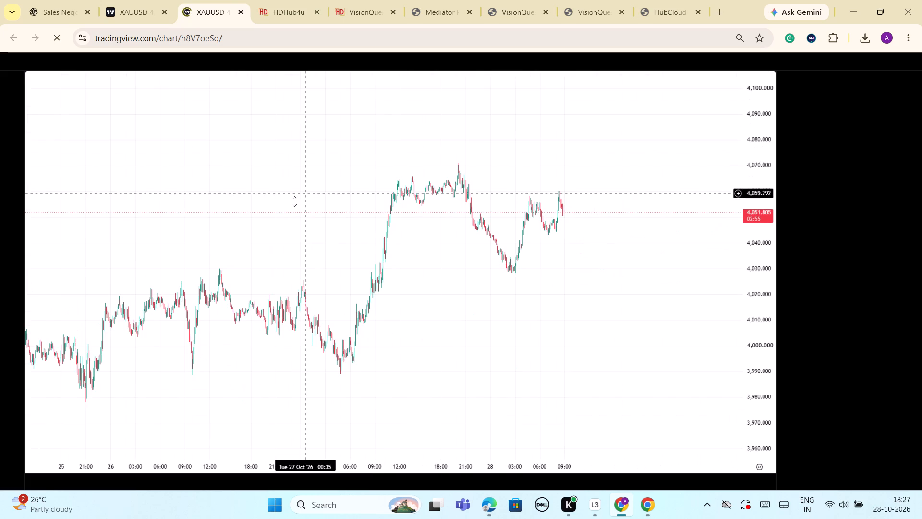
pyautogui.moveTo(294, 201); pyautogui.dragTo(757, 290)
pyautogui.scroll(-4, 587, 263)
pyautogui.scroll(-4, 160, 144)
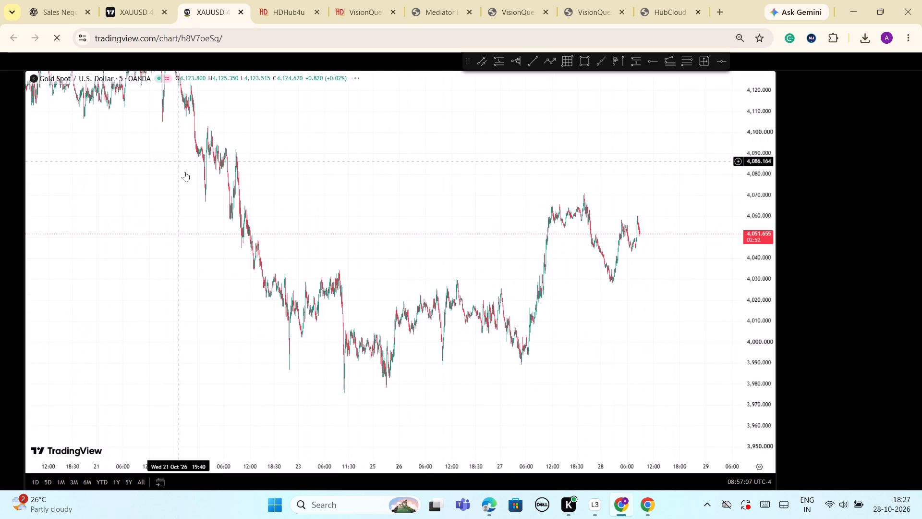
pyautogui.scroll(9, 363, 246)
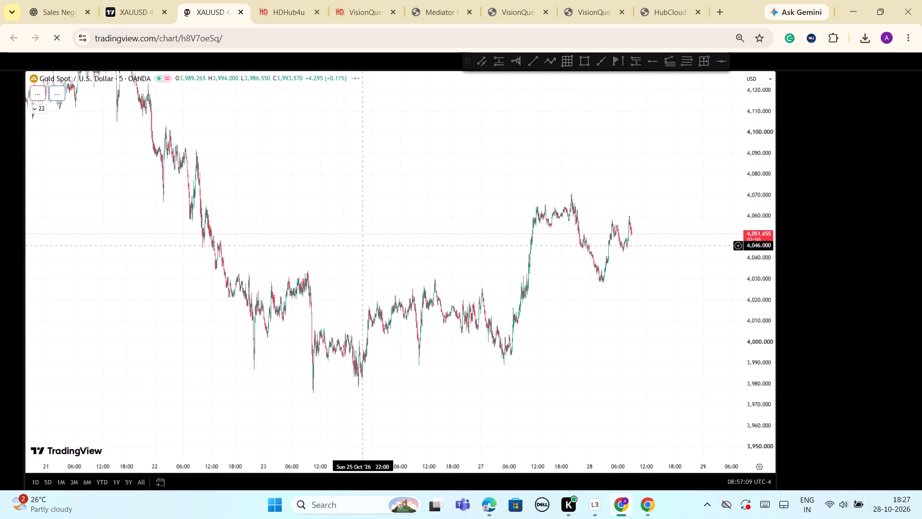
pyautogui.scroll(-2, 363, 246)
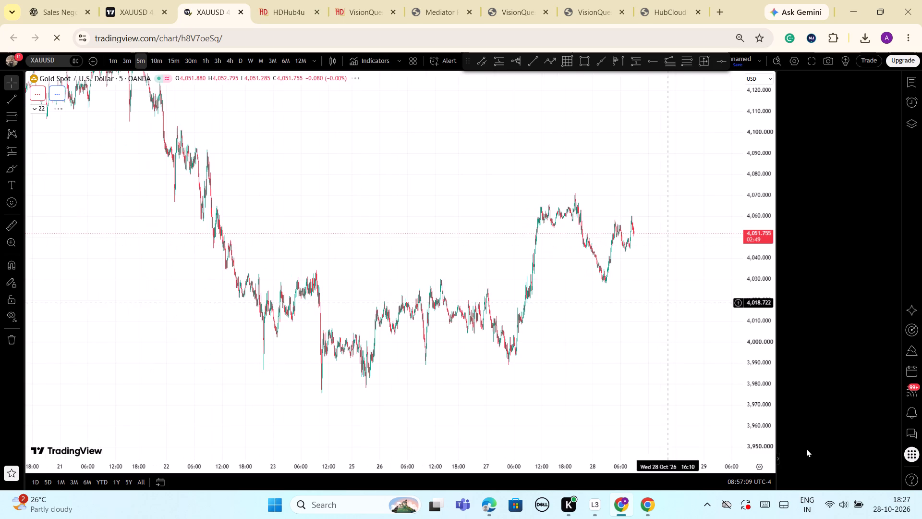
# Collapse the empty side panel so the chart takes the full width.
pyautogui.click(779, 459)
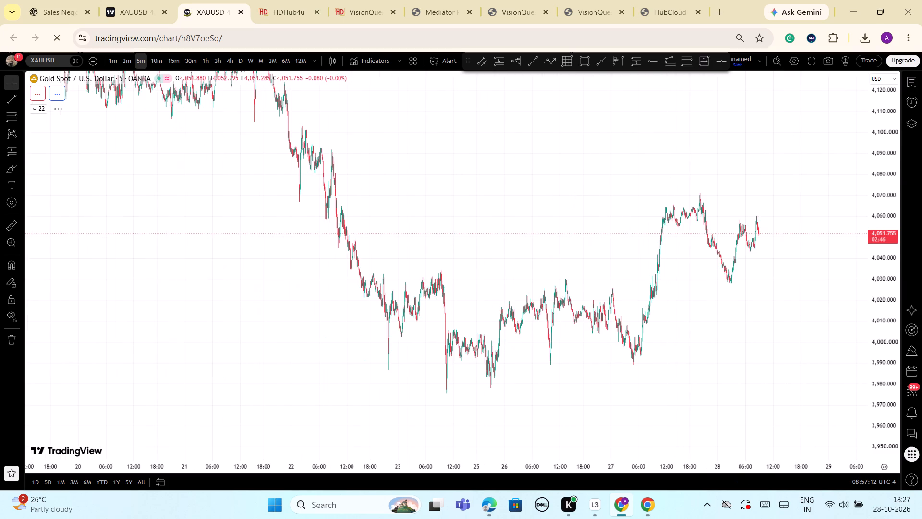
# Examine the 5-minute structure from 23 October to the latest candles against the trendlines, val high level and yellow zone.
pyautogui.scroll(10, 708, 339)
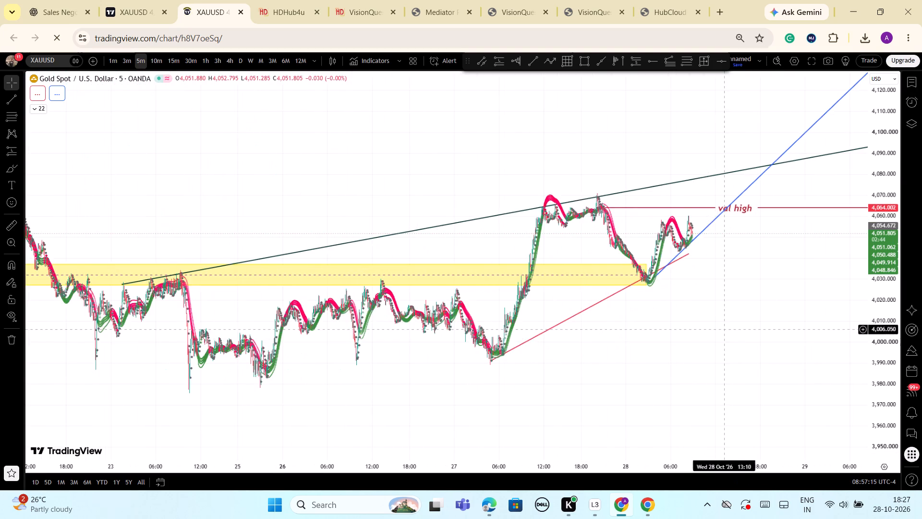
pyautogui.scroll(-2, 724, 327)
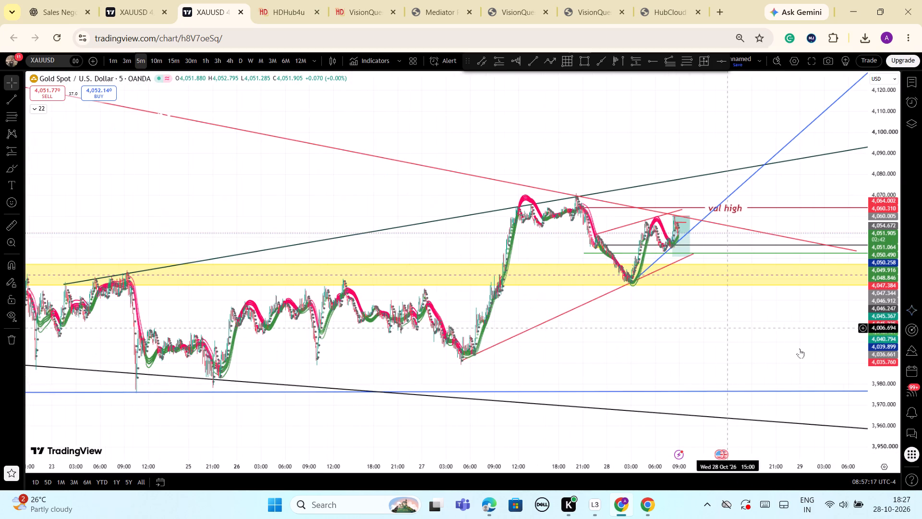
pyautogui.moveTo(882, 410); pyautogui.dragTo(857, 367)
pyautogui.scroll(4, 711, 304)
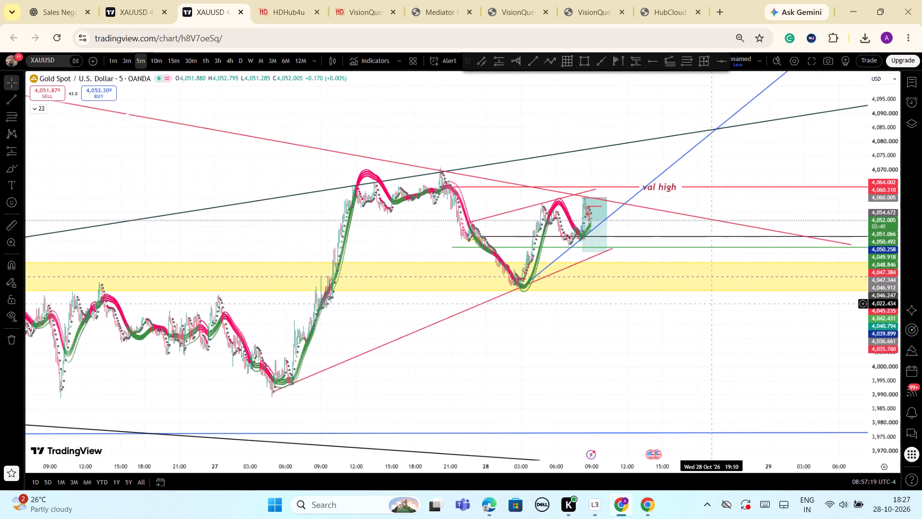
pyautogui.scroll(4, 691, 310)
pyautogui.moveTo(533, 331); pyautogui.dragTo(716, 338)
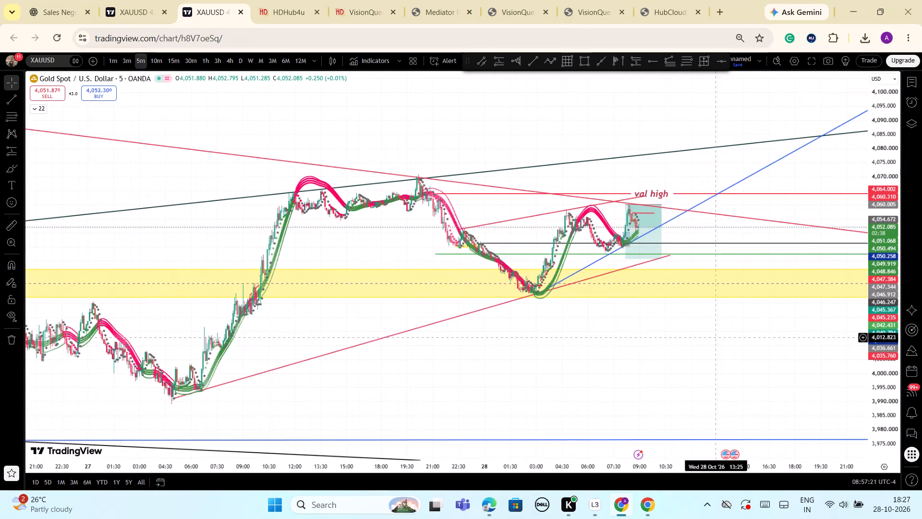
# Examine the 28 October pullback inside the position box against the rising blue trendline, the horizontal supports and val high.
pyautogui.scroll(4, 682, 339)
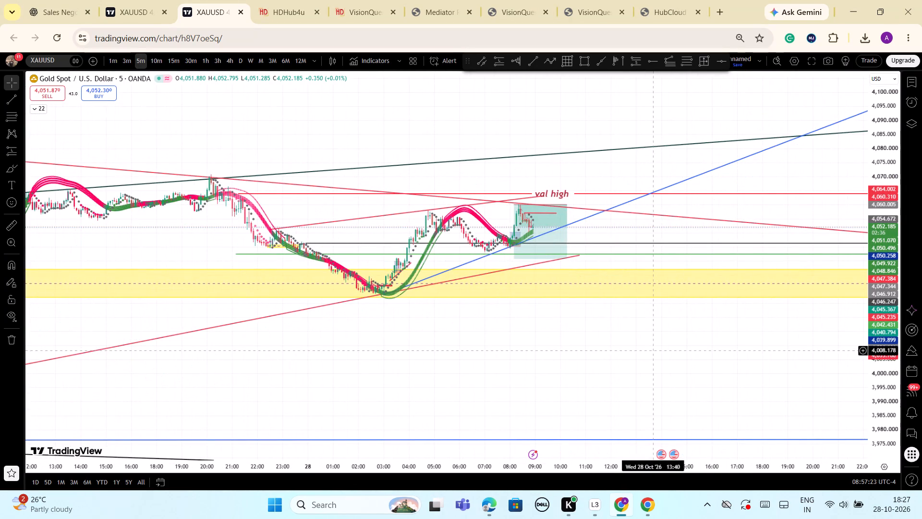
pyautogui.scroll(3, 653, 351)
pyautogui.moveTo(469, 346); pyautogui.dragTo(567, 362)
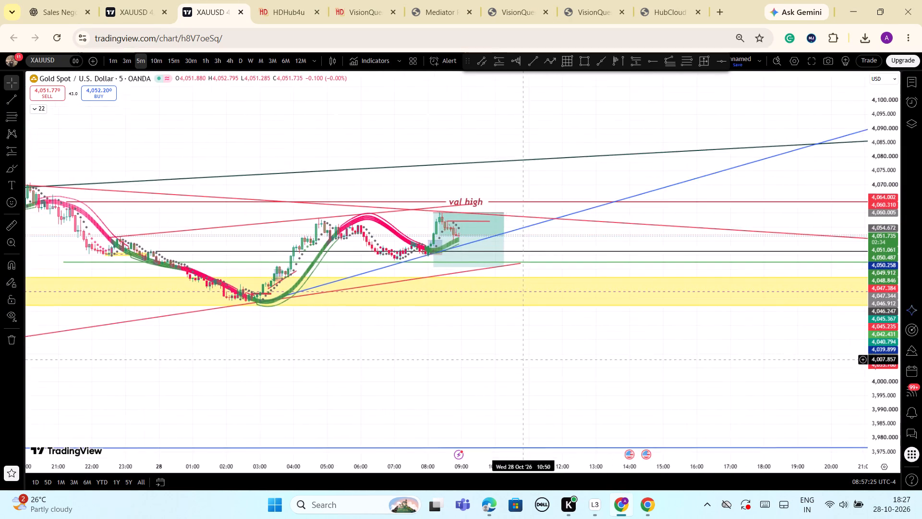
pyautogui.moveTo(567, 362); pyautogui.dragTo(623, 370)
pyautogui.moveTo(886, 415); pyautogui.dragTo(871, 304)
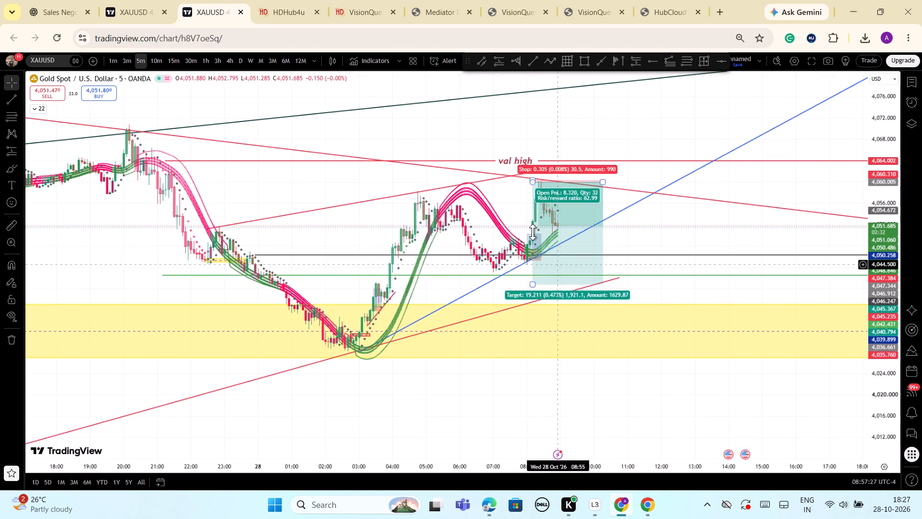
pyautogui.scroll(4, 630, 386)
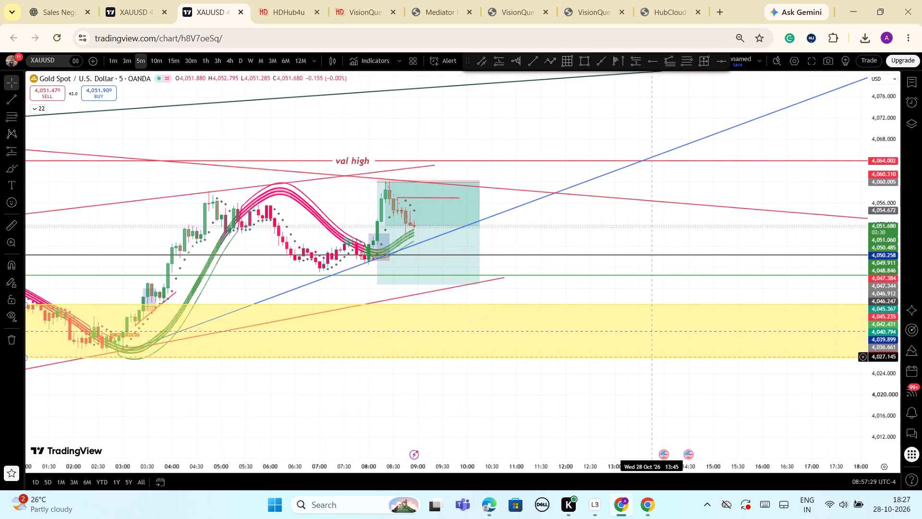
pyautogui.moveTo(585, 224); pyautogui.dragTo(701, 234)
pyautogui.moveTo(890, 411); pyautogui.dragTo(891, 371)
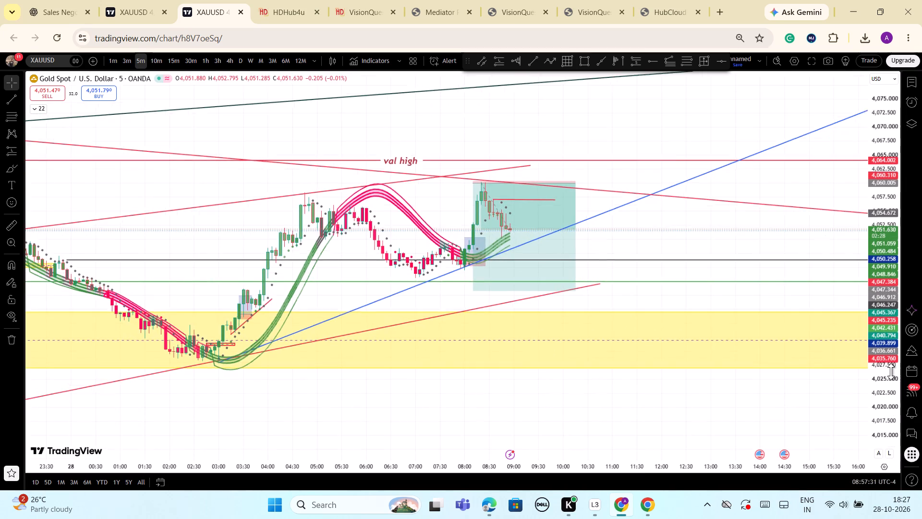
pyautogui.moveTo(891, 371); pyautogui.dragTo(897, 307)
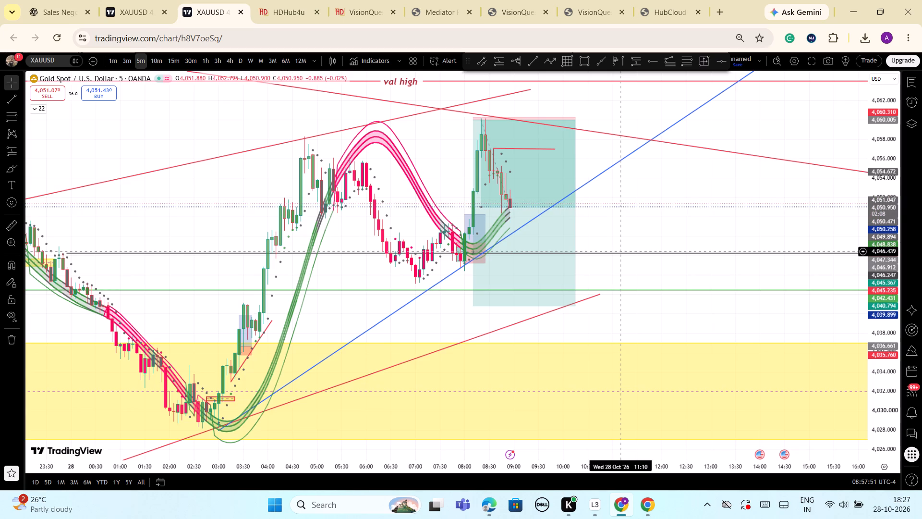
pyautogui.scroll(-2, 259, 338)
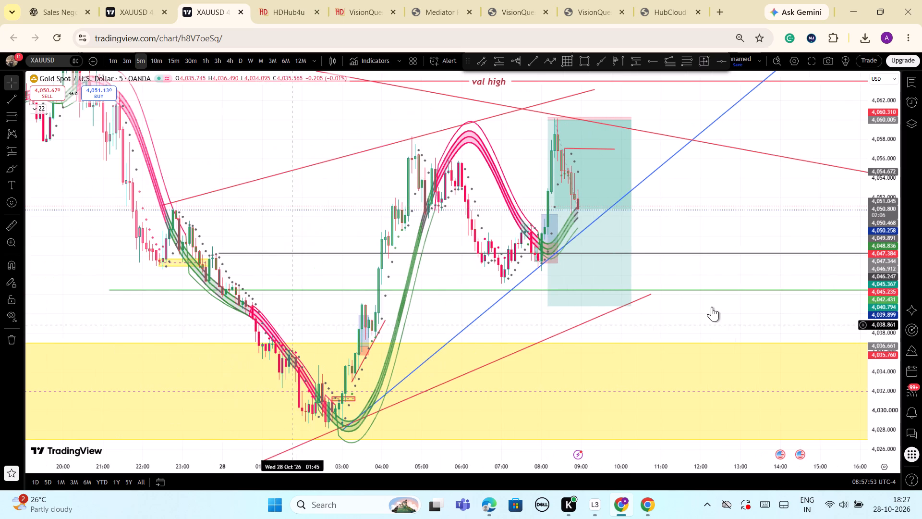
pyautogui.moveTo(886, 295); pyautogui.dragTo(883, 340)
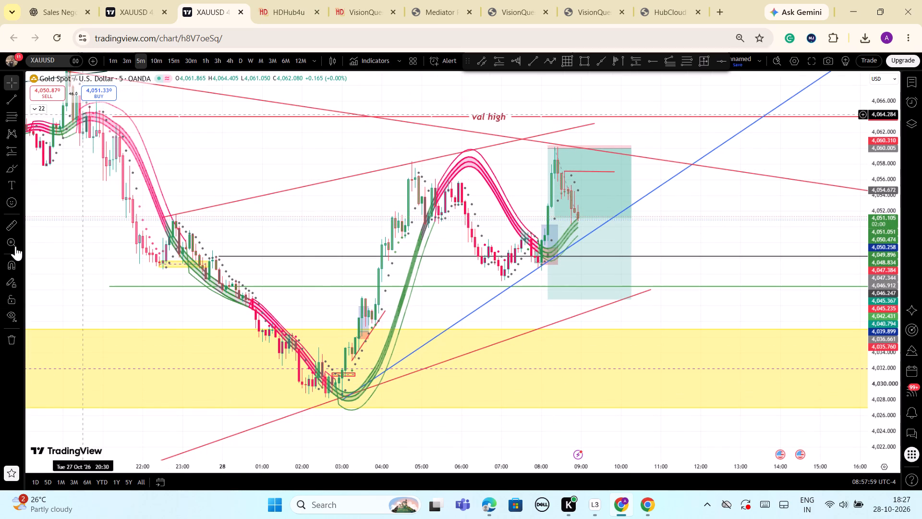
# Expand the indicator list and hide the SSL Hybrid indicator.
pyautogui.click(35, 109)
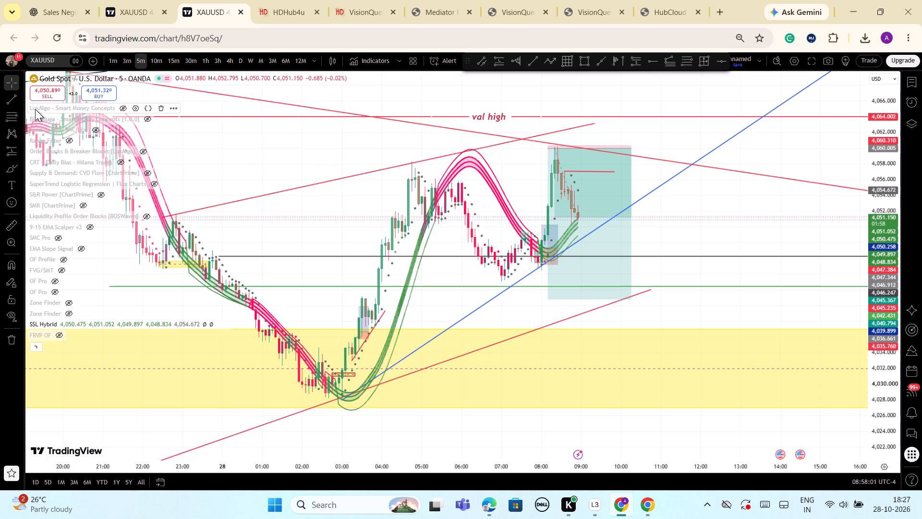
pyautogui.click(66, 324)
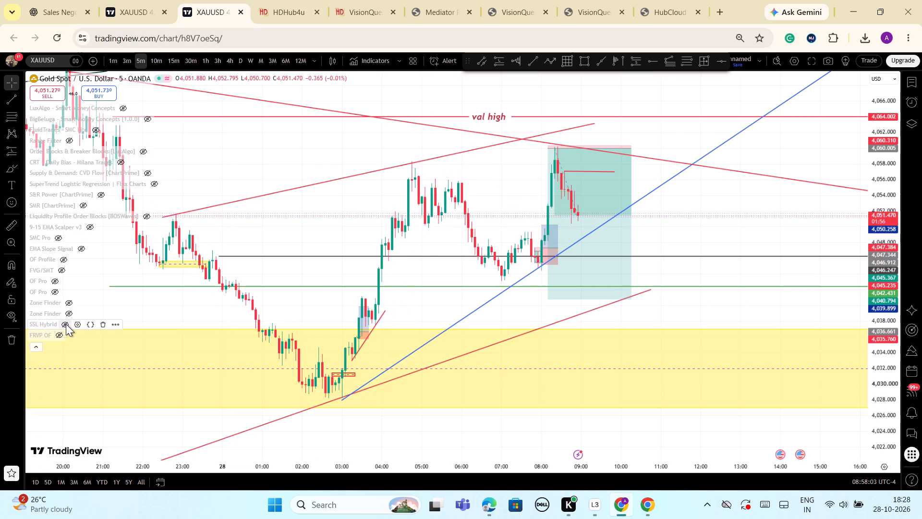
# Examine the 28 October rally and pullback on the 5-minute chart against the blue trendline, horizontal supports and yellow zone.
pyautogui.scroll(1, 486, 269)
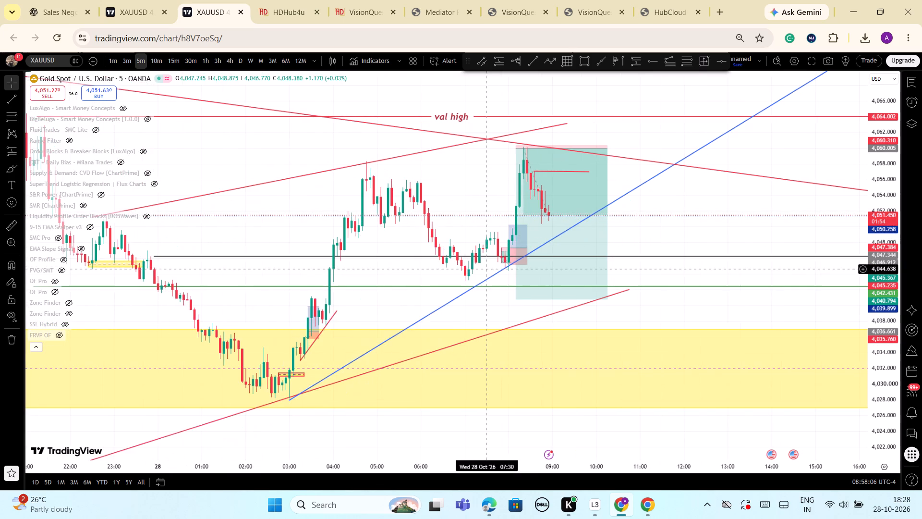
pyautogui.scroll(-2, 496, 266)
pyautogui.moveTo(886, 415); pyautogui.dragTo(836, 249)
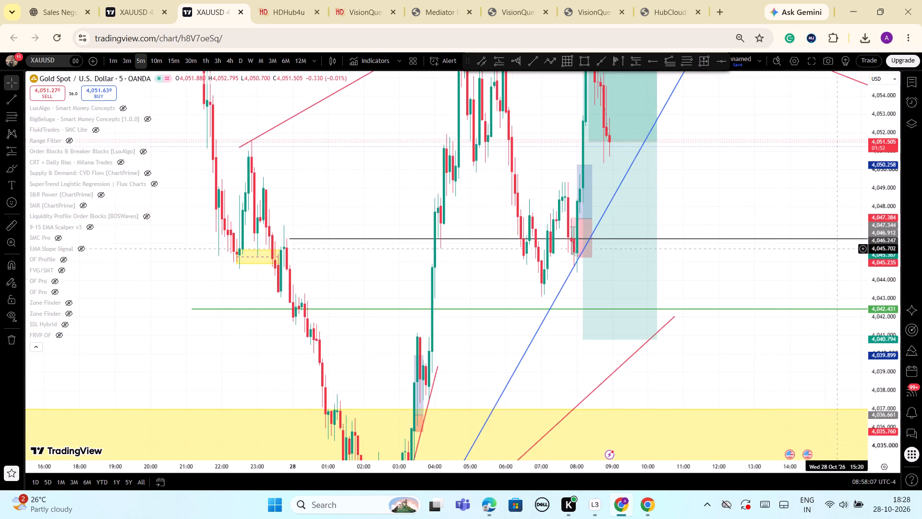
pyautogui.scroll(6, 776, 280)
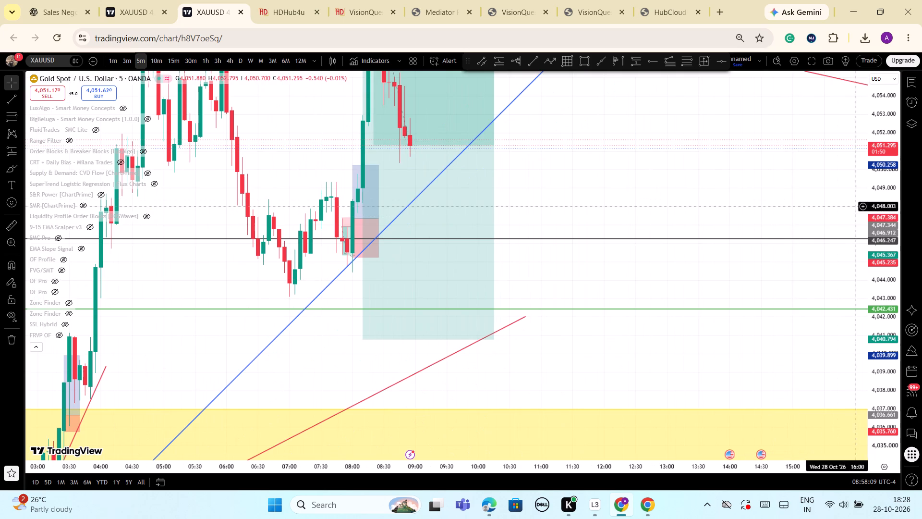
pyautogui.moveTo(884, 203); pyautogui.dragTo(903, 271)
pyautogui.moveTo(538, 225); pyautogui.dragTo(617, 219)
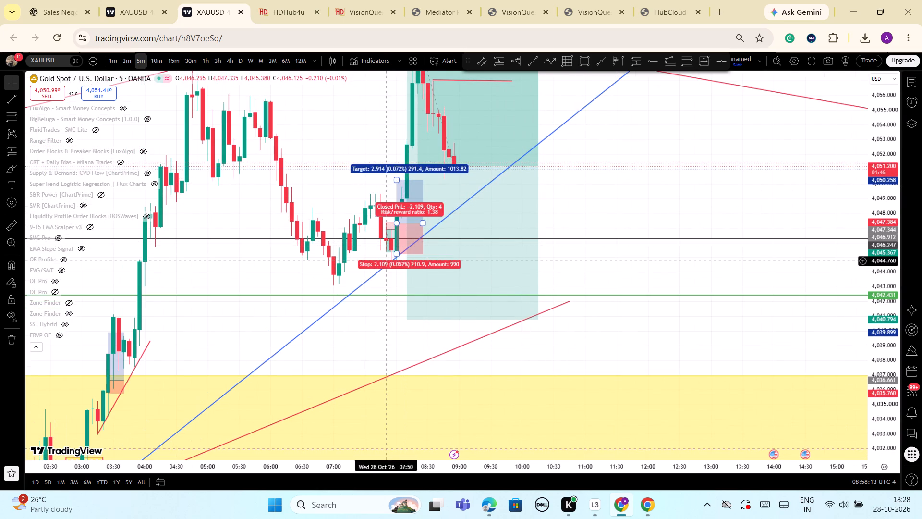
pyautogui.moveTo(888, 189); pyautogui.dragTo(763, 274)
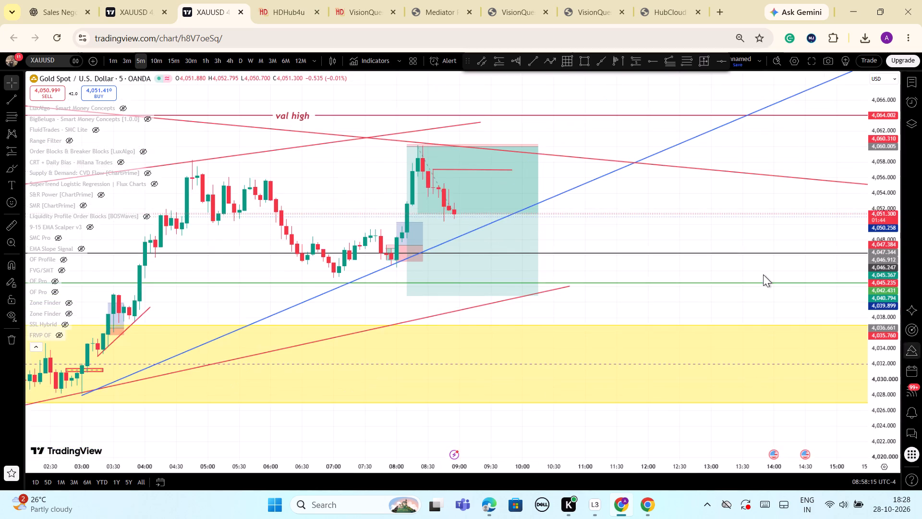
pyautogui.moveTo(763, 274); pyautogui.dragTo(904, 354)
pyautogui.scroll(-4, 673, 218)
pyautogui.scroll(1, 712, 253)
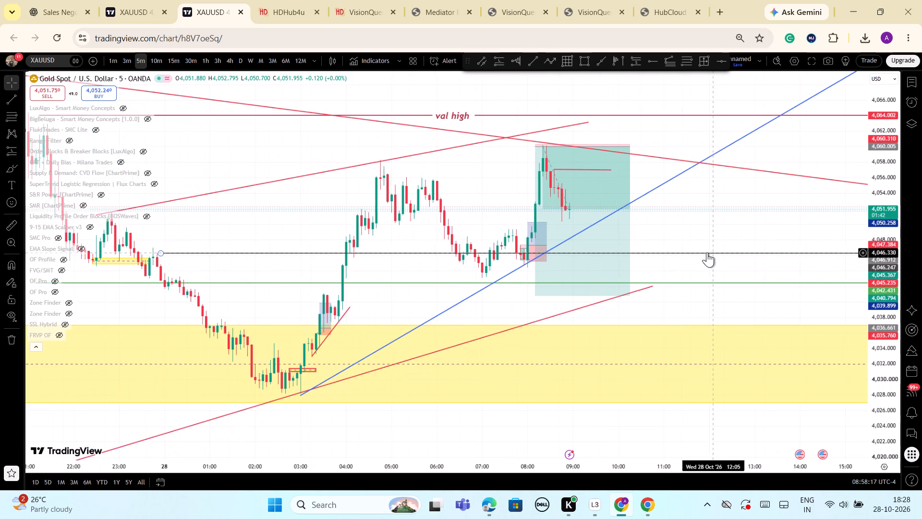
# Switch the gold chart to the 1-minute timeframe.
pyautogui.click(115, 63)
# Examine the 1-minute pullback inside the short position box against the blue trendline, horizontal supports and yellow zone.
pyautogui.scroll(-2, 721, 293)
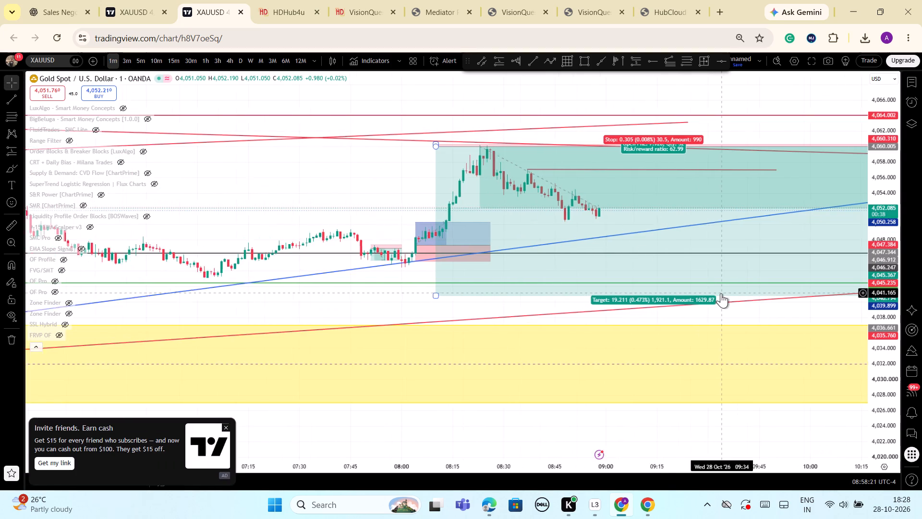
pyautogui.moveTo(885, 395); pyautogui.dragTo(837, 164)
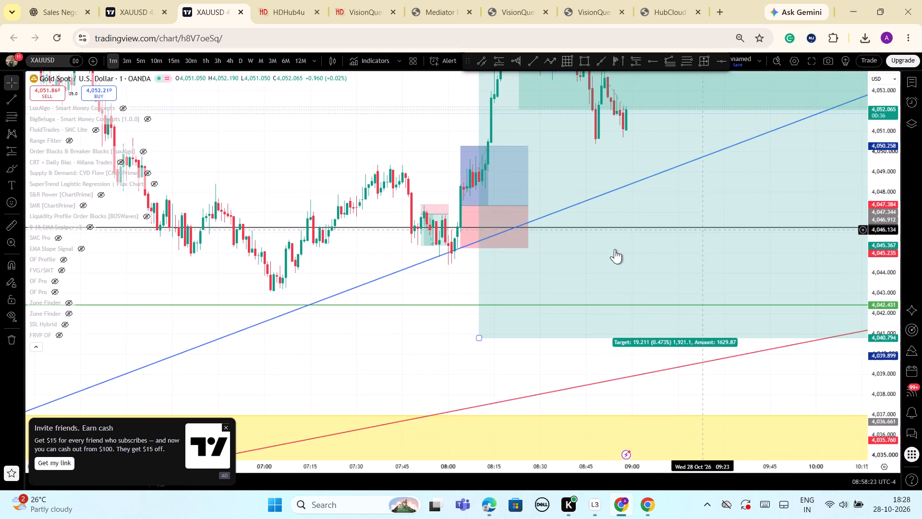
pyautogui.scroll(3, 610, 251)
pyautogui.moveTo(881, 179); pyautogui.dragTo(883, 226)
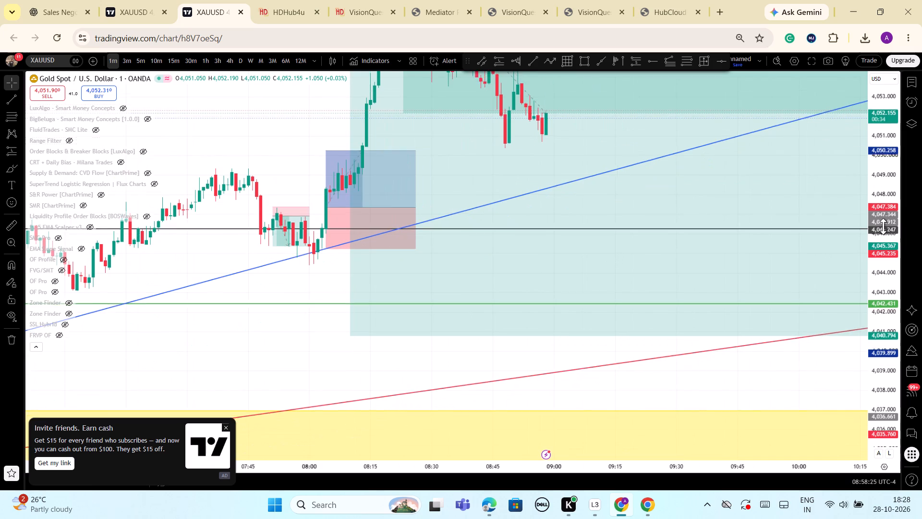
pyautogui.moveTo(883, 226); pyautogui.dragTo(894, 311)
pyautogui.scroll(-5, 726, 312)
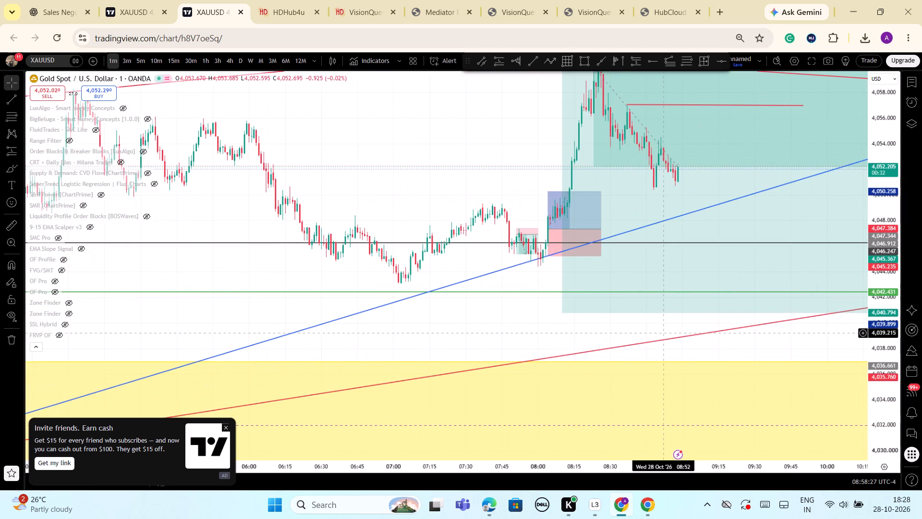
pyautogui.moveTo(506, 142); pyautogui.dragTo(419, 166)
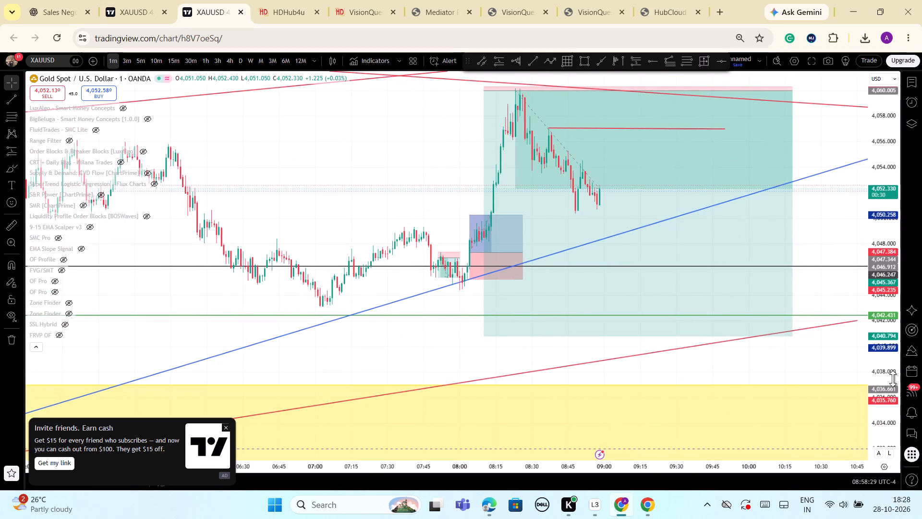
pyautogui.moveTo(893, 378); pyautogui.dragTo(900, 359)
pyautogui.scroll(3, 665, 311)
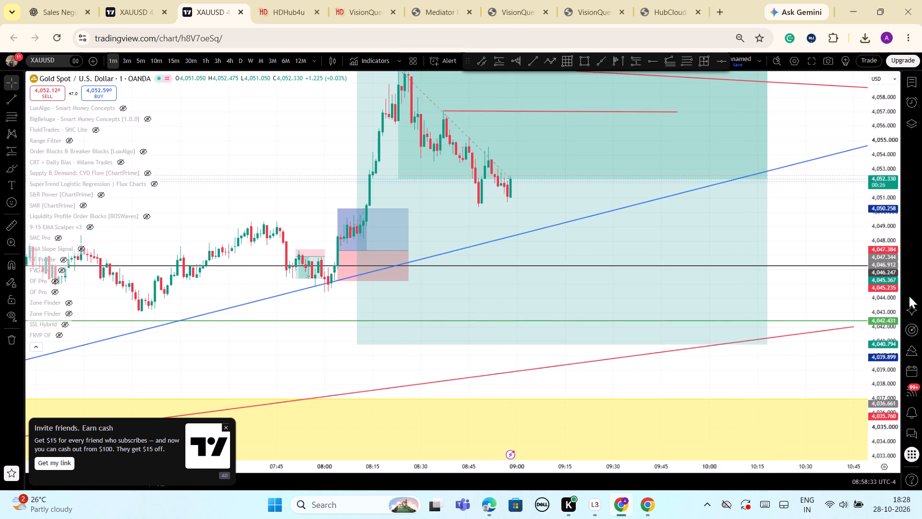
pyautogui.moveTo(882, 348); pyautogui.dragTo(890, 386)
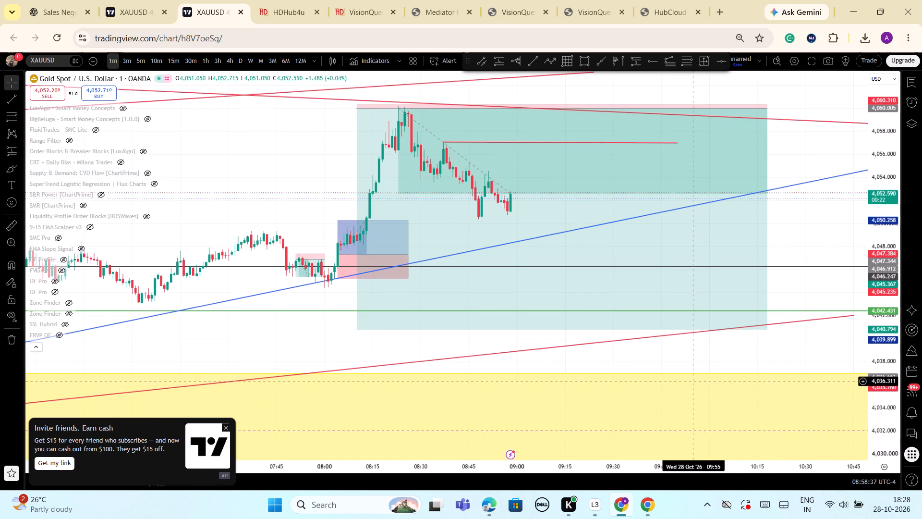
pyautogui.scroll(-1, 694, 382)
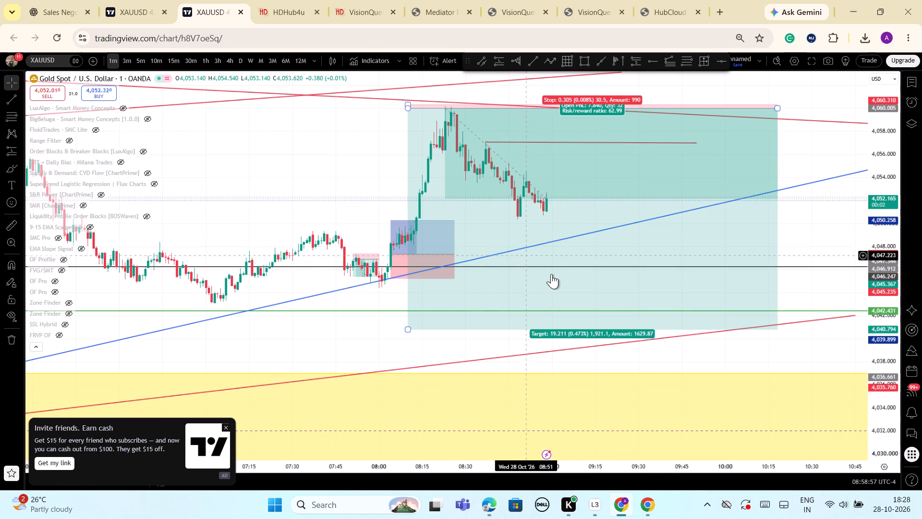
pyautogui.scroll(-2, 626, 289)
pyautogui.moveTo(875, 318); pyautogui.dragTo(861, 363)
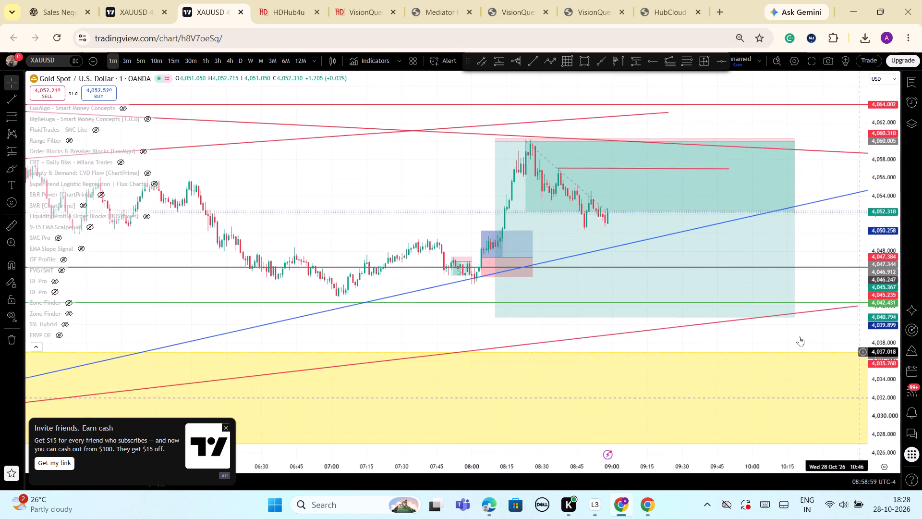
pyautogui.scroll(-2, 461, 253)
pyautogui.scroll(2, 640, 243)
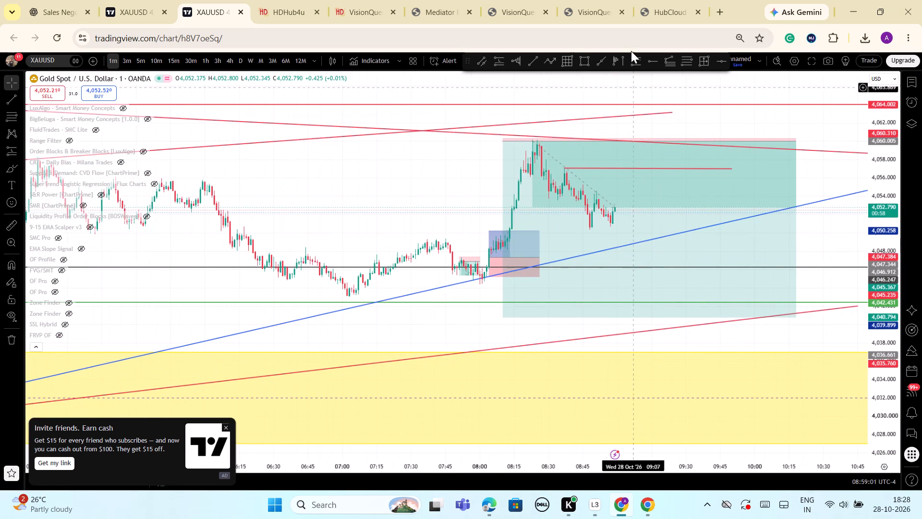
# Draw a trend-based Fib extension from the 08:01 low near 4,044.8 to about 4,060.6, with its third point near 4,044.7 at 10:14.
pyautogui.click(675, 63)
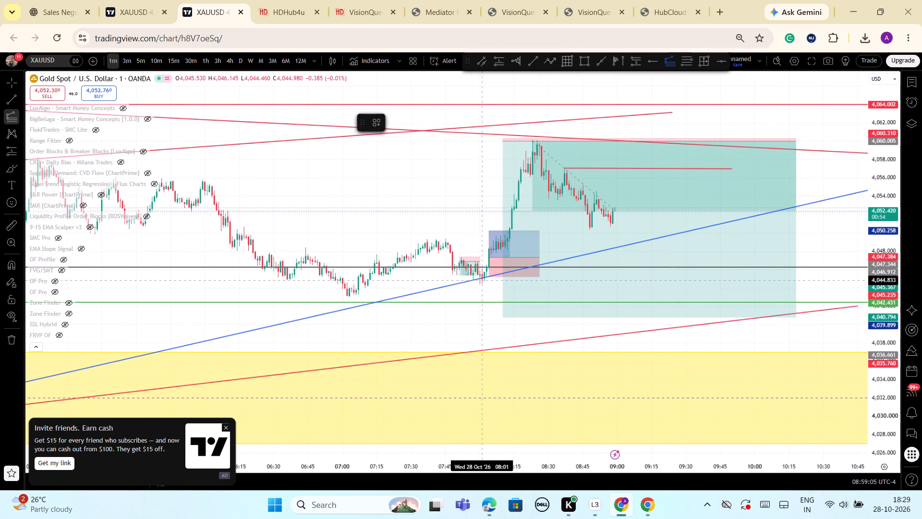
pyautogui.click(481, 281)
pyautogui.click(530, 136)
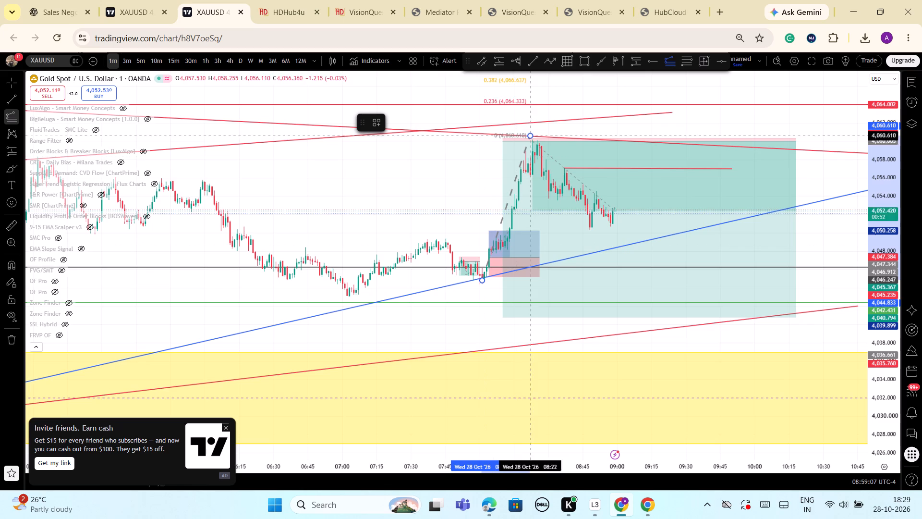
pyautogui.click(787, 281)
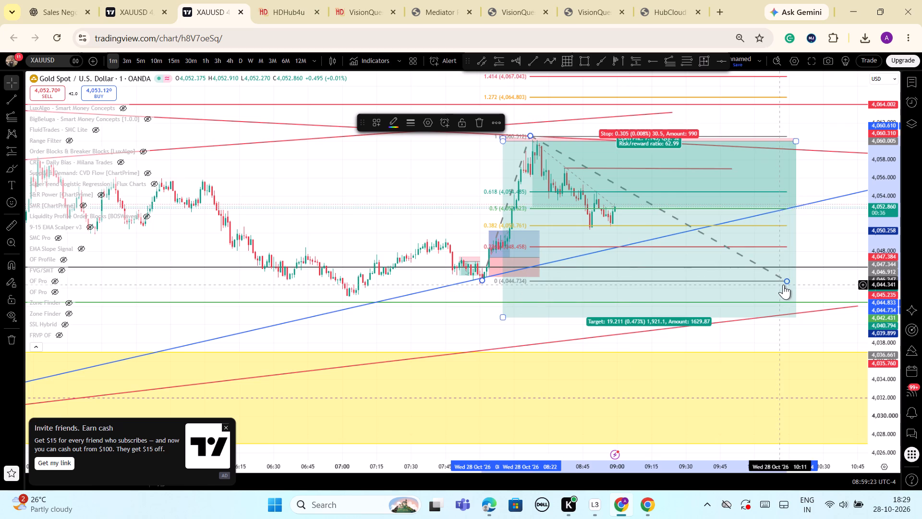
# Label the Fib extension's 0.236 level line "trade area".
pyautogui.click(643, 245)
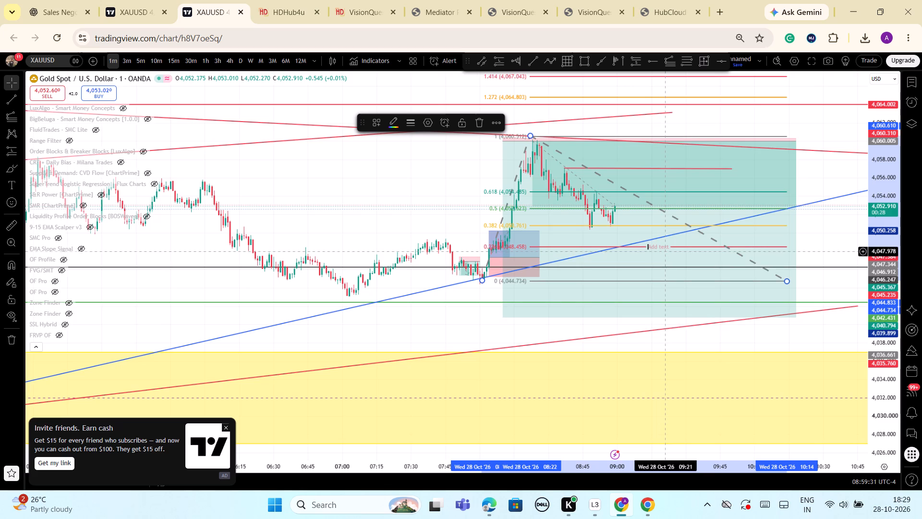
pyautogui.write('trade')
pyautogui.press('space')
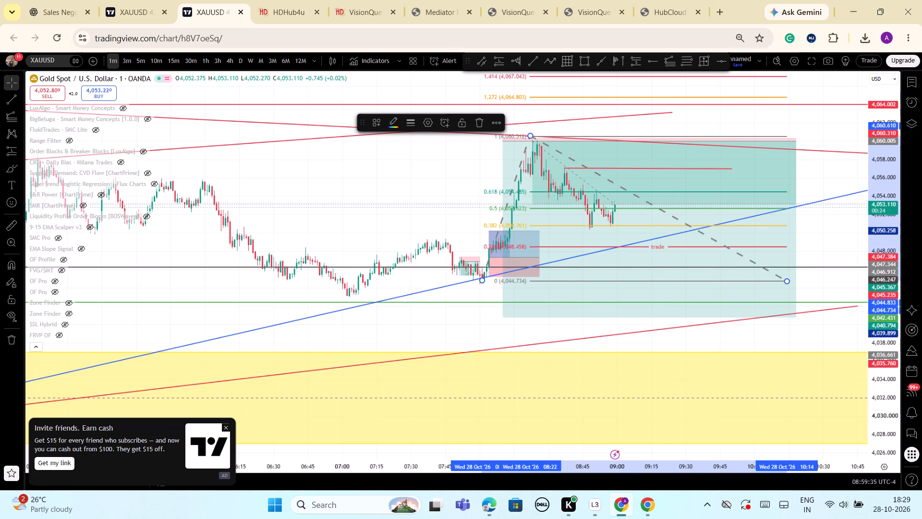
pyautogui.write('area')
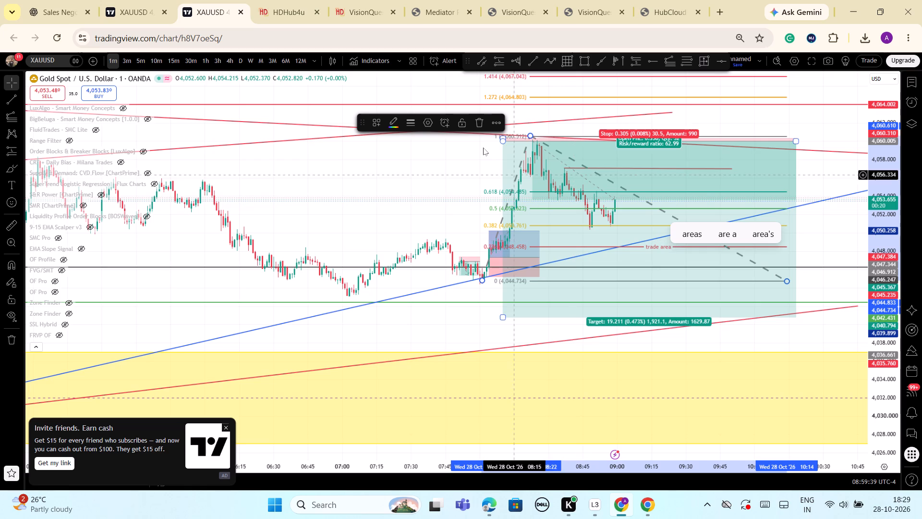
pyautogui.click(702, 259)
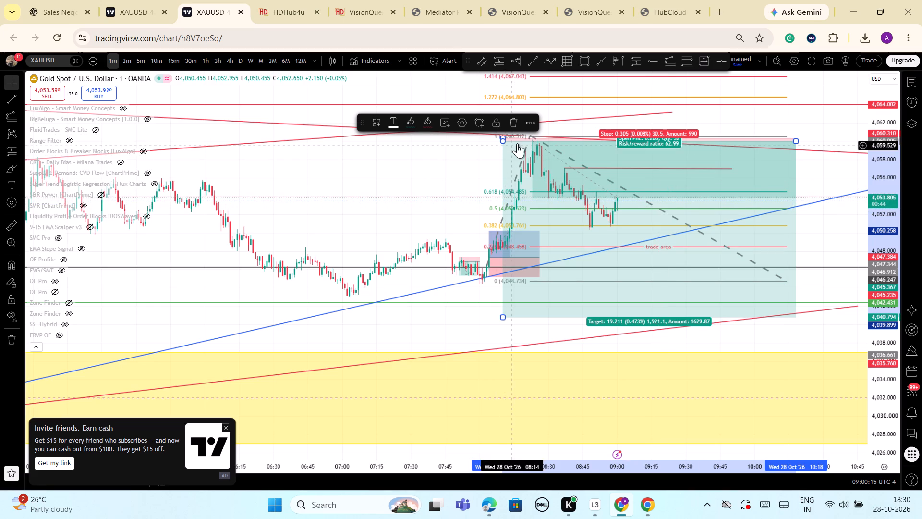
# Delete the large short position box covering the latest pullback.
pyautogui.click(564, 152)
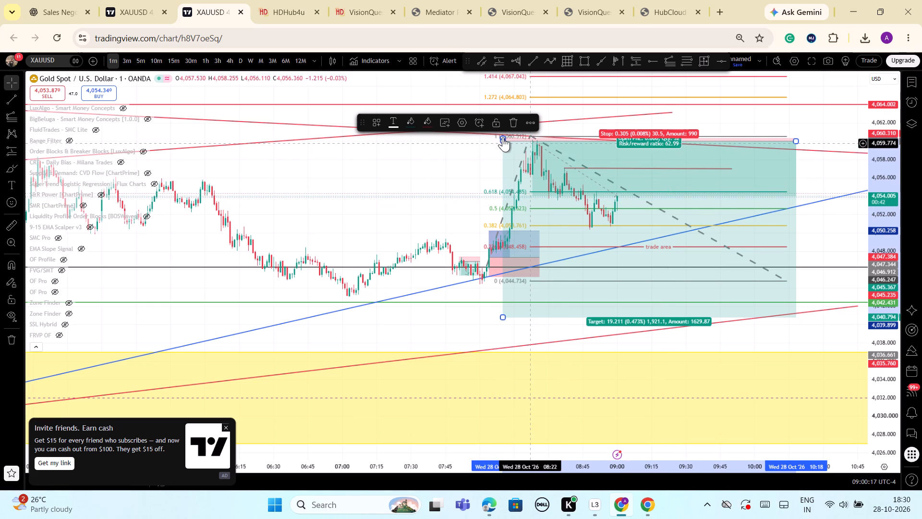
pyautogui.click(514, 125)
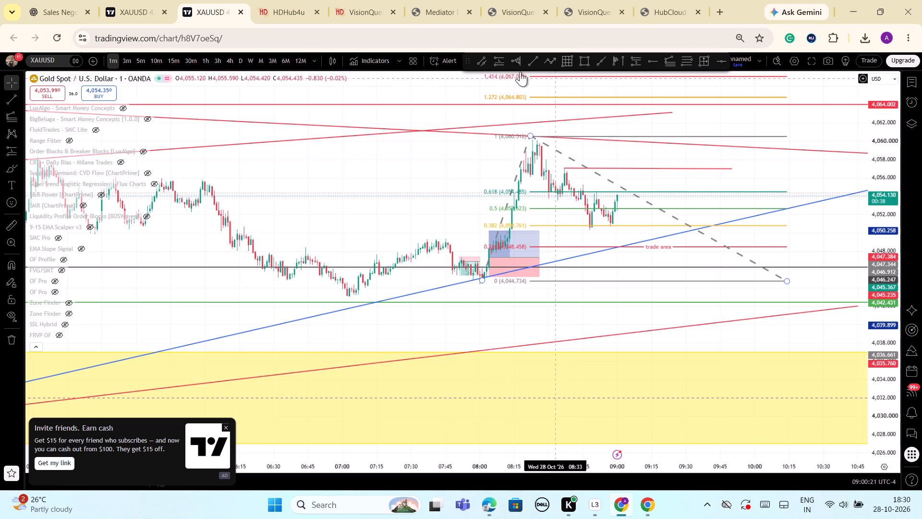
# Place a short position at the 08:24 high with entry about 4,060.3, target about 4,048.5 and stop about 4,062.0.
pyautogui.click(633, 58)
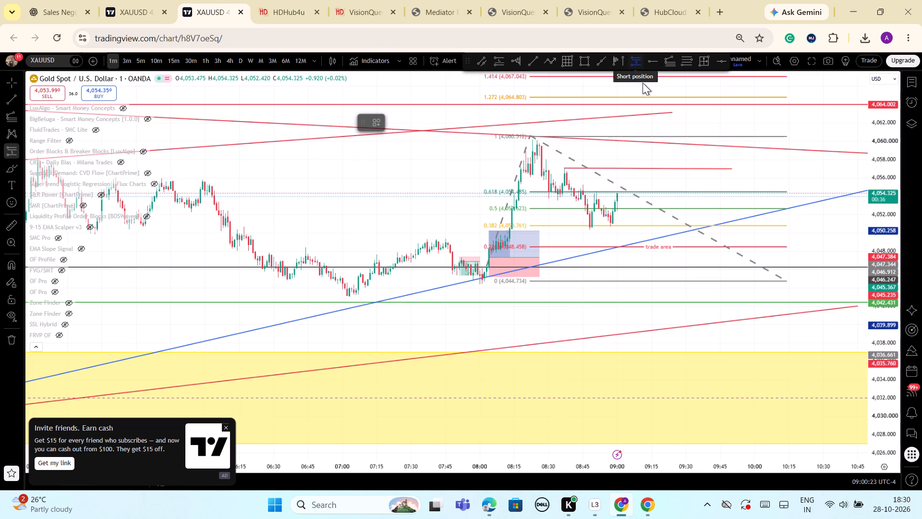
pyautogui.click(534, 139)
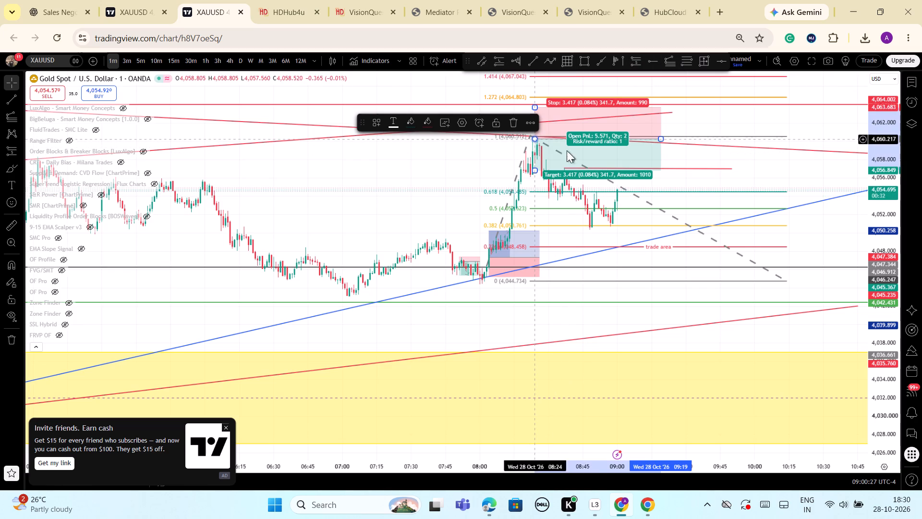
pyautogui.moveTo(532, 171); pyautogui.dragTo(551, 272)
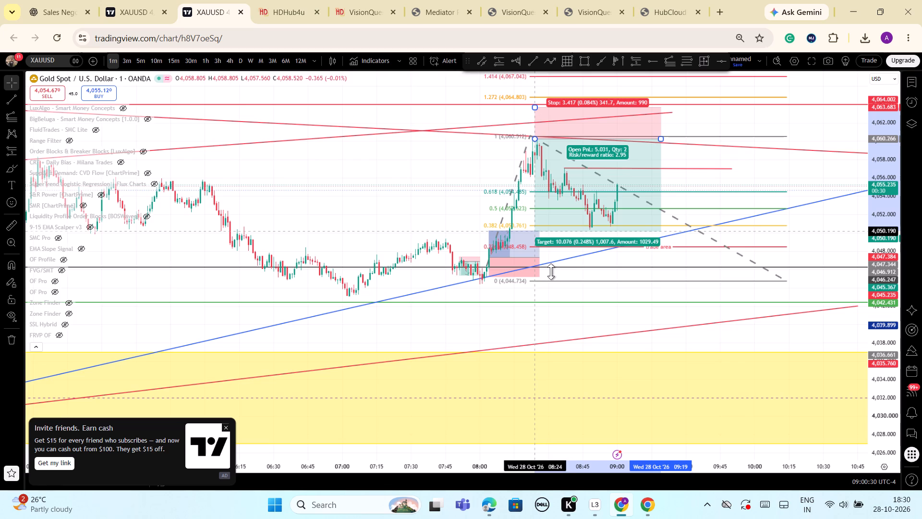
pyautogui.moveTo(551, 272); pyautogui.dragTo(562, 247)
pyautogui.click(624, 321)
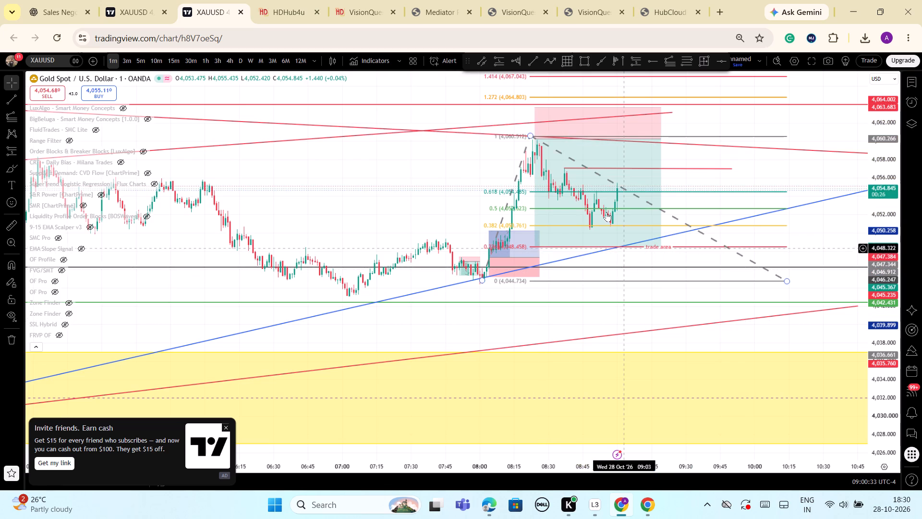
pyautogui.moveTo(535, 108); pyautogui.dragTo(539, 123)
pyautogui.click(723, 118)
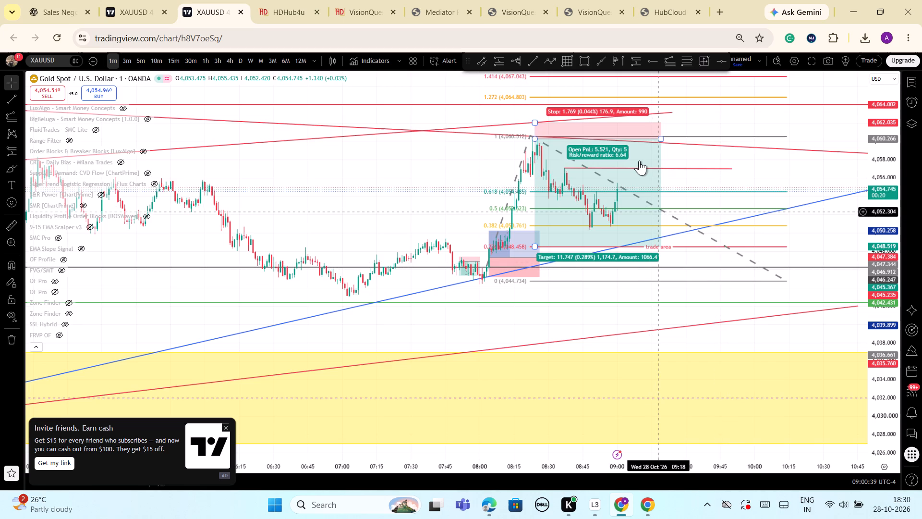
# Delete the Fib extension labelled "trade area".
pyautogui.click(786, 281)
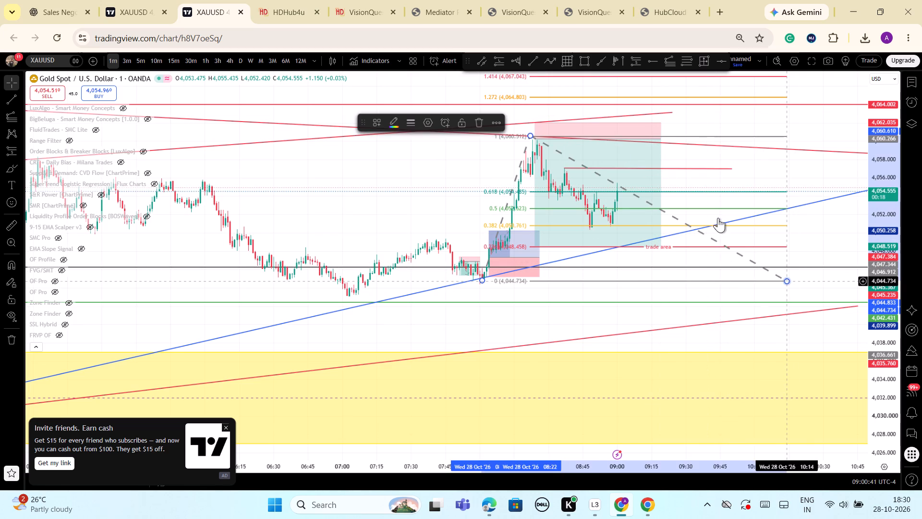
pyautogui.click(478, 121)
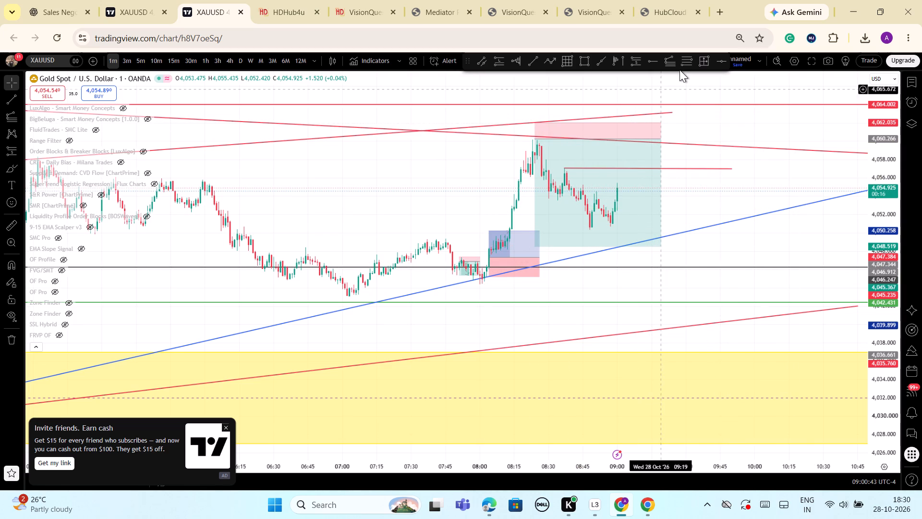
# Draw a trend-based Fib extension from about 4,055.3 at 08:45 to the low near 4,050.8, with its third point near 4,052.8 at 09:12.
pyautogui.click(669, 63)
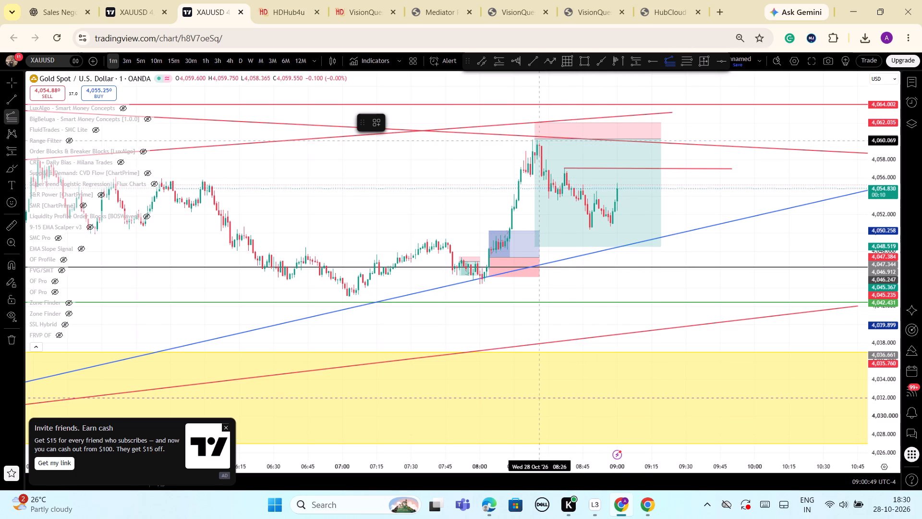
pyautogui.click(583, 185)
pyautogui.click(590, 225)
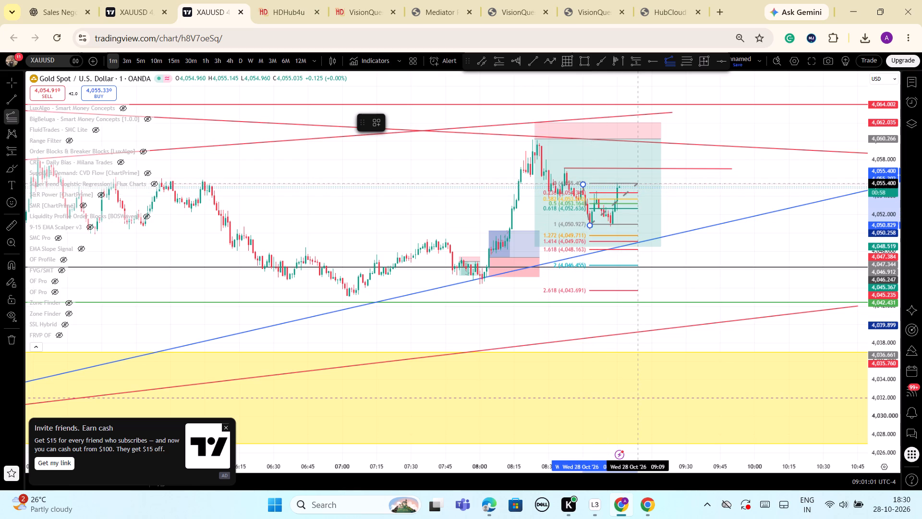
pyautogui.click(644, 207)
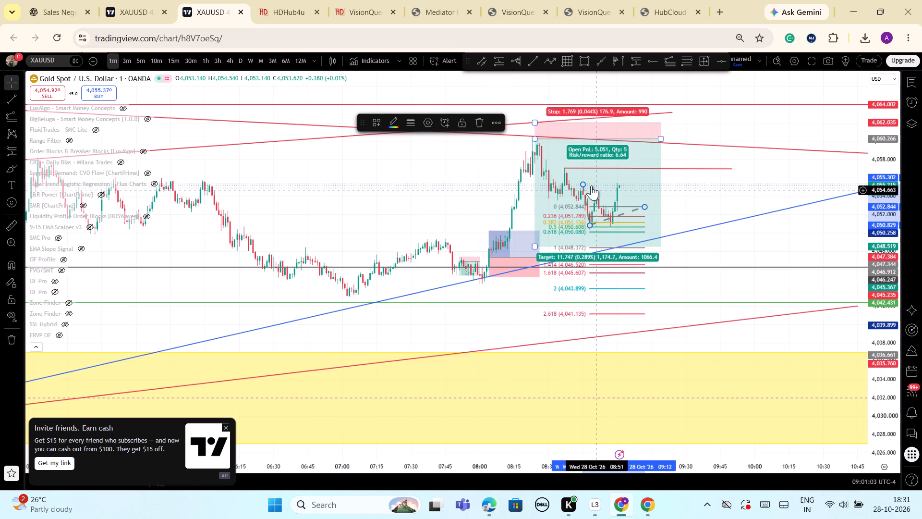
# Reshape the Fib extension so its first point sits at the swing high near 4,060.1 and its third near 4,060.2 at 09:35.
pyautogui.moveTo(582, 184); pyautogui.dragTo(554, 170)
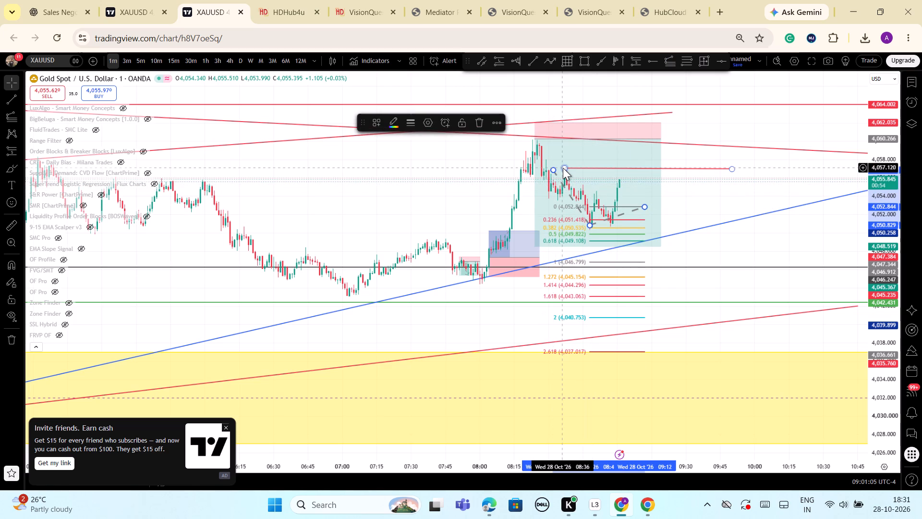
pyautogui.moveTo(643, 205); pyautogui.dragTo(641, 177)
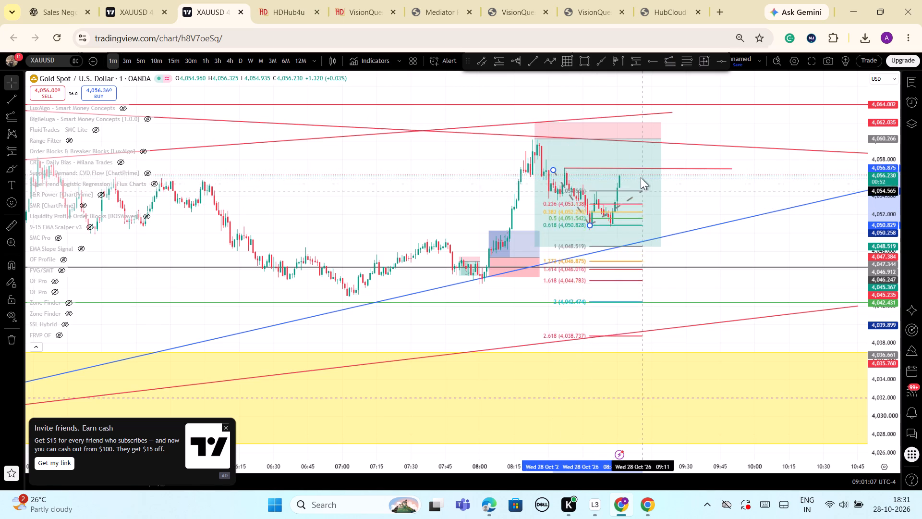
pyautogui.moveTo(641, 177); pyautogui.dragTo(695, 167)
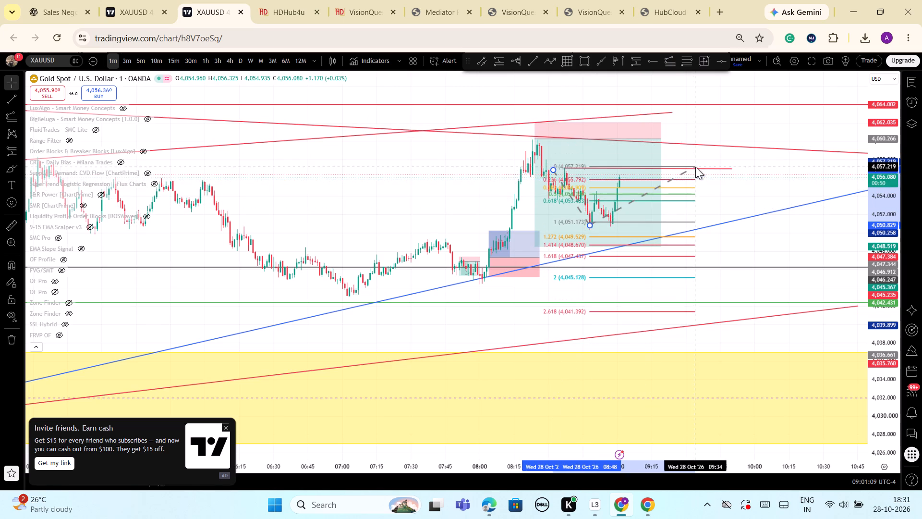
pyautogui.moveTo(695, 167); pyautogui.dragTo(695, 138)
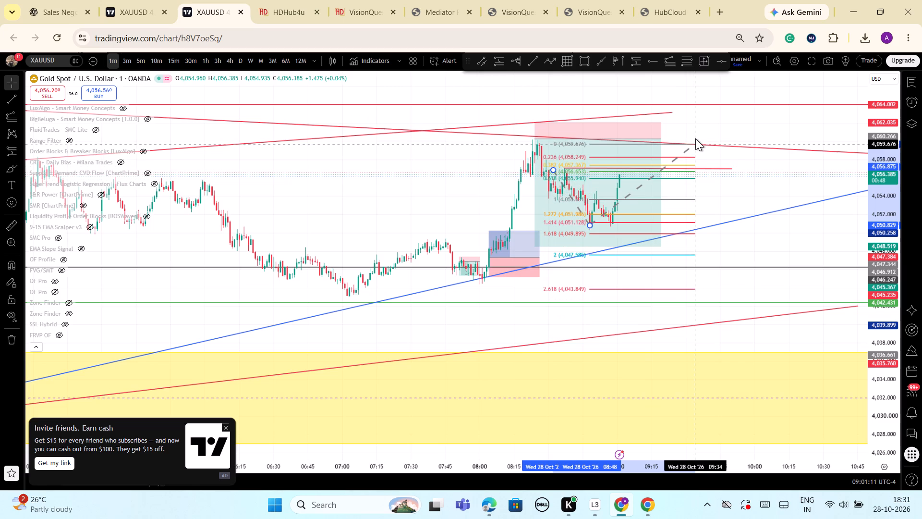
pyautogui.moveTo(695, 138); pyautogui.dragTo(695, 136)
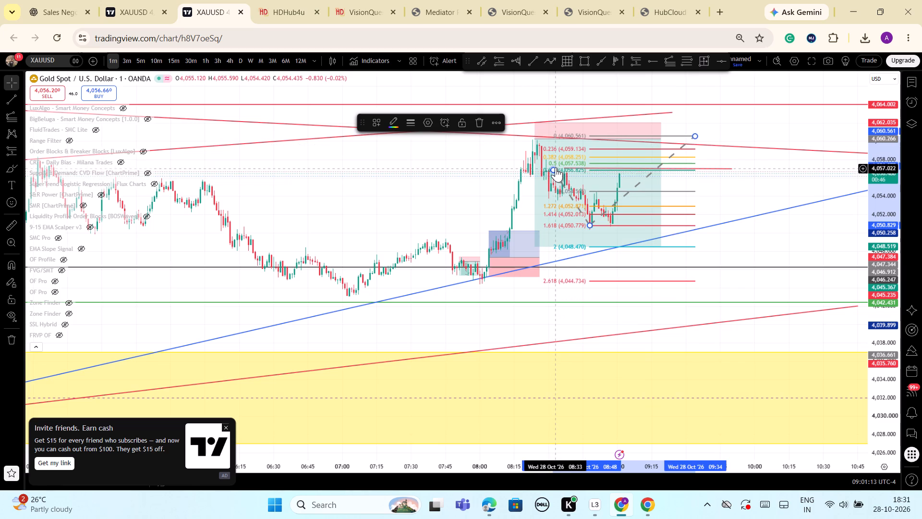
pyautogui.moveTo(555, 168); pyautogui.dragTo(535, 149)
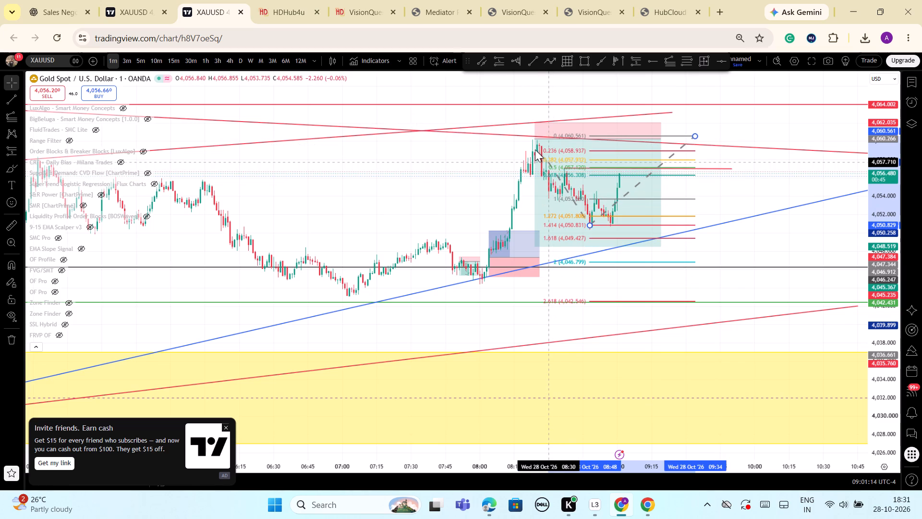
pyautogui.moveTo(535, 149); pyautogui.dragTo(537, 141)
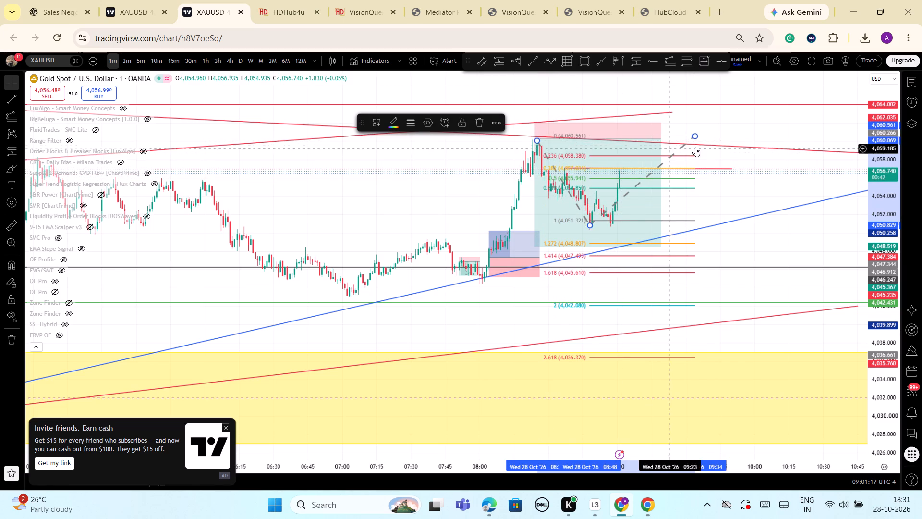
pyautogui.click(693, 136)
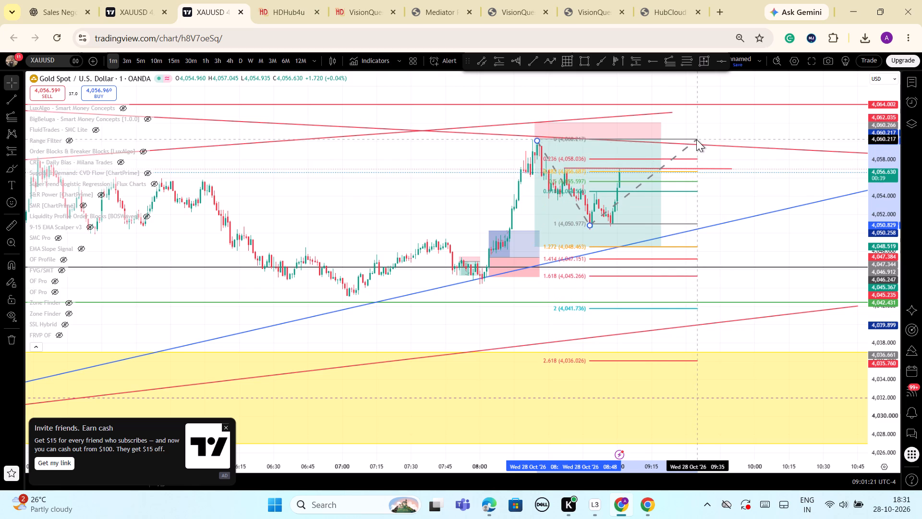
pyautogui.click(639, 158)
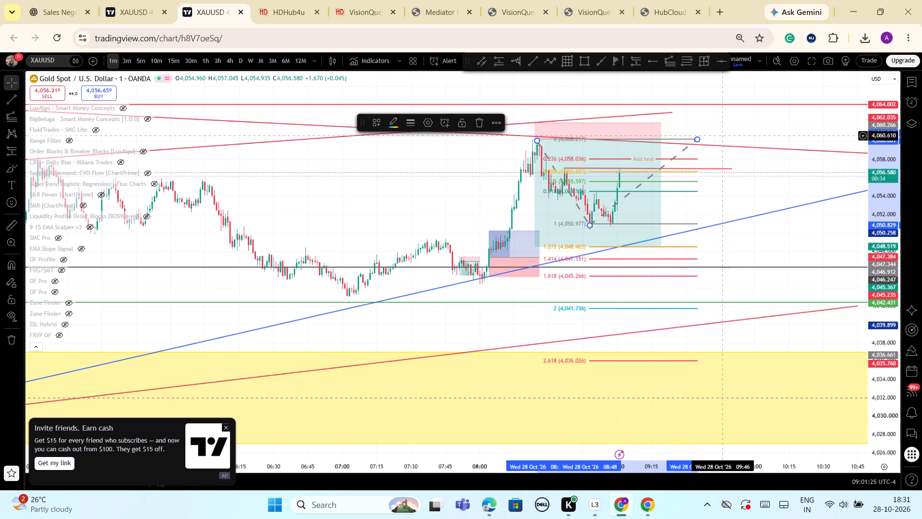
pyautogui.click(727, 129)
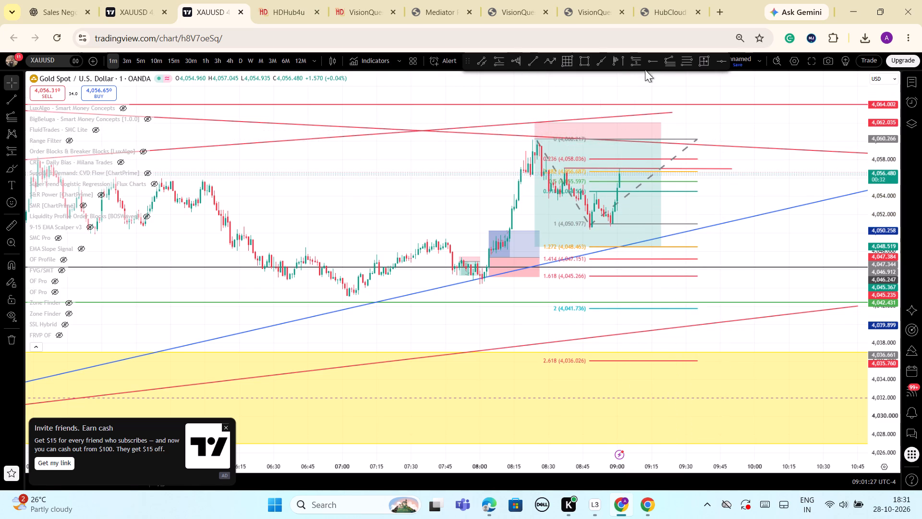
# Place a second short position at 09:02 with entry about 4,058.05, target about 4,048.6 and stop about 4,061.5.
pyautogui.click(633, 59)
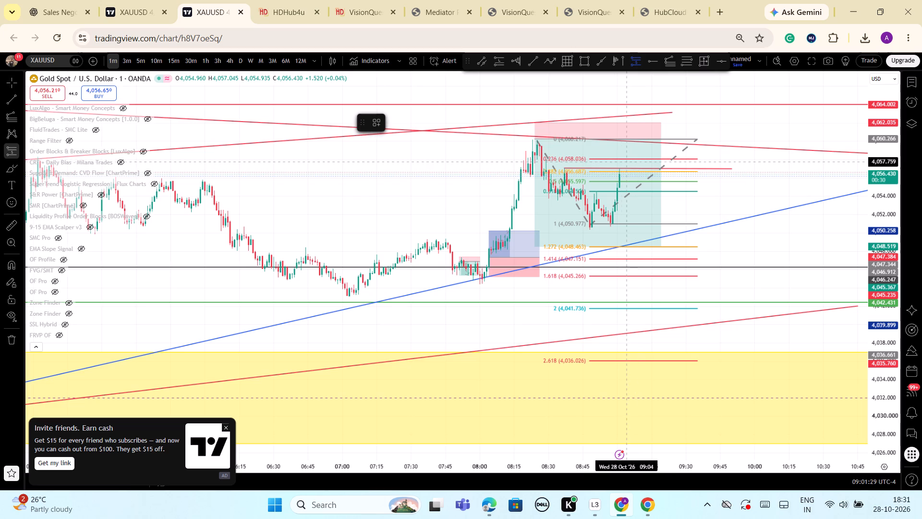
pyautogui.click(621, 159)
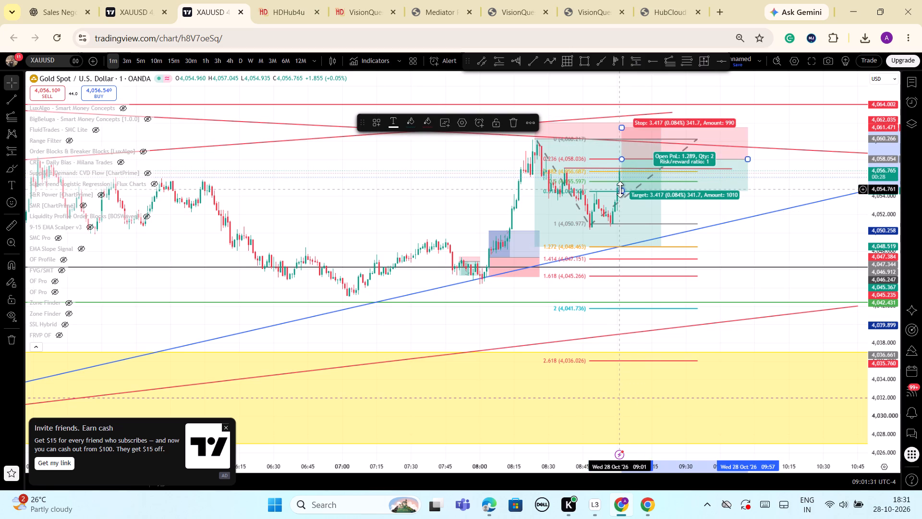
pyautogui.moveTo(621, 189); pyautogui.dragTo(633, 240)
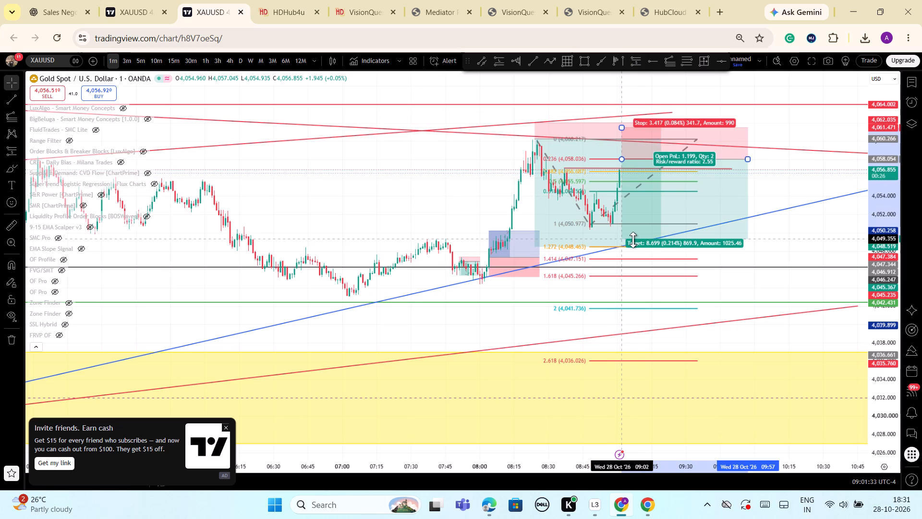
pyautogui.moveTo(633, 240); pyautogui.dragTo(633, 246)
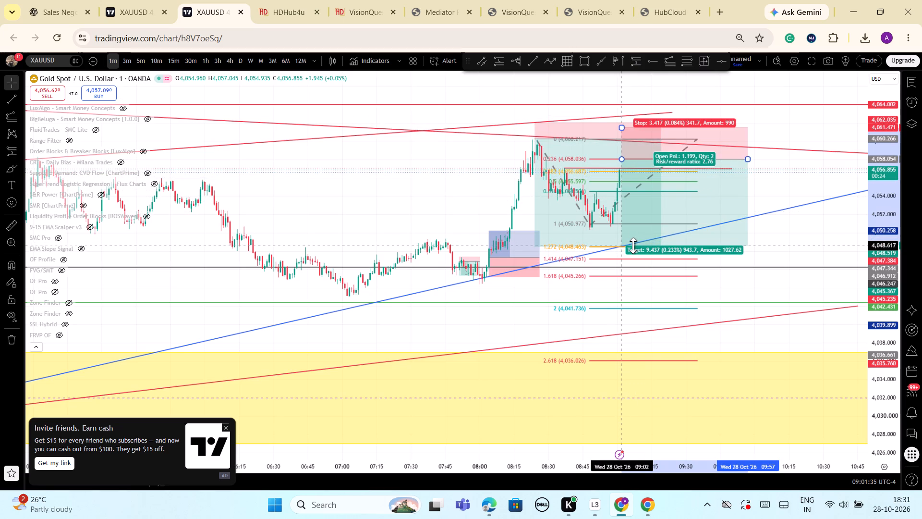
pyautogui.moveTo(633, 246); pyautogui.dragTo(632, 250)
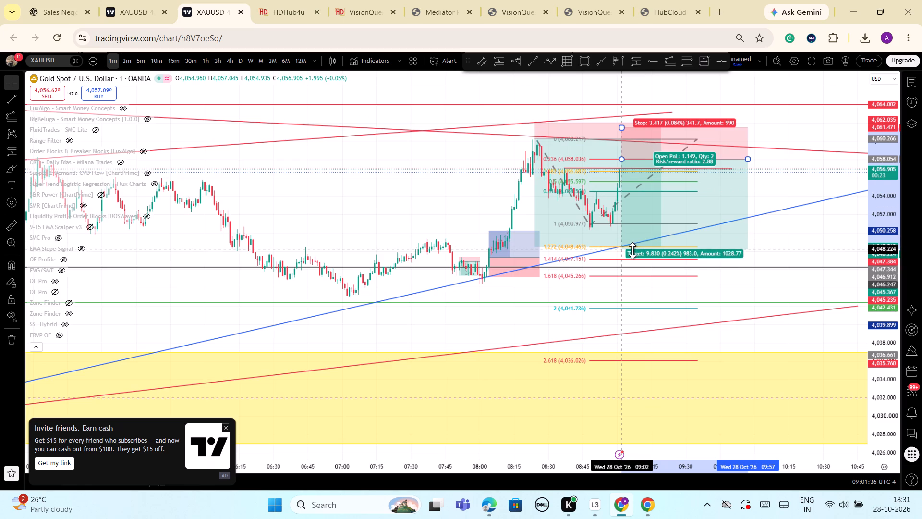
pyautogui.moveTo(632, 250); pyautogui.dragTo(632, 246)
pyautogui.click(800, 234)
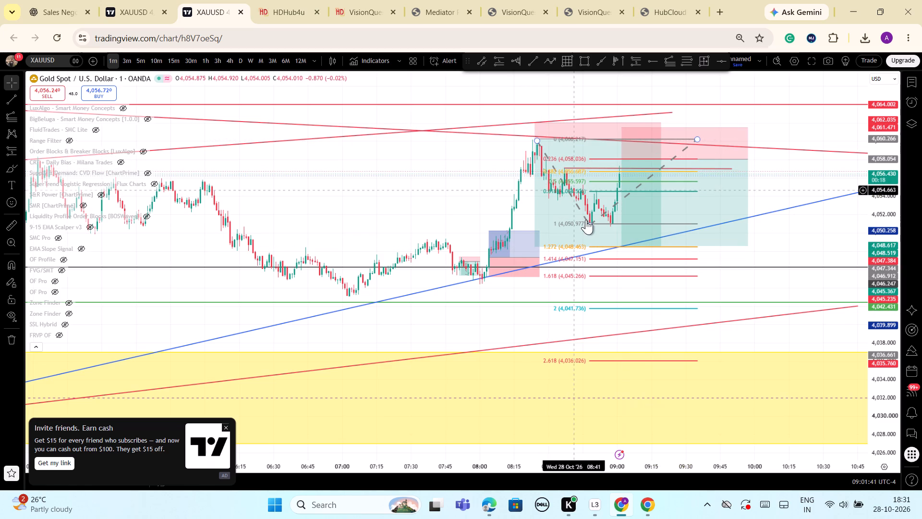
# Delete the trend-based Fib extension drawn from the swing high.
pyautogui.click(621, 274)
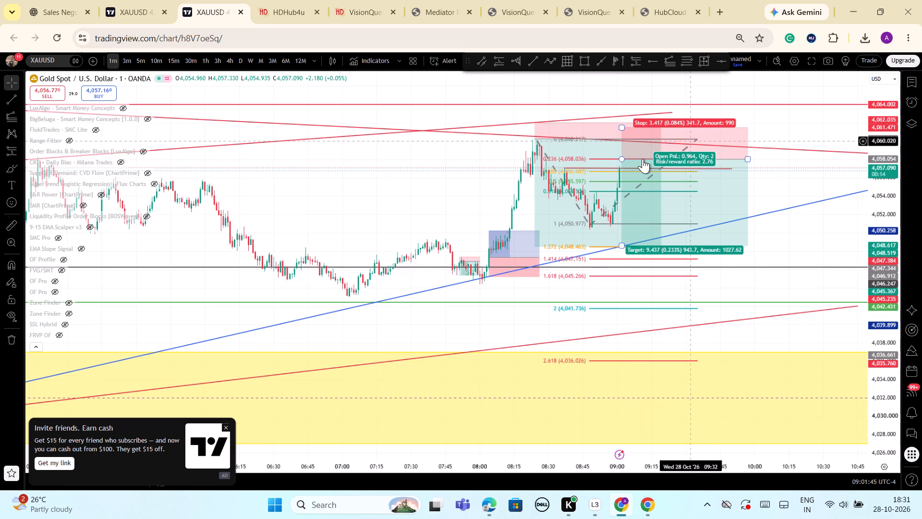
pyautogui.click(546, 153)
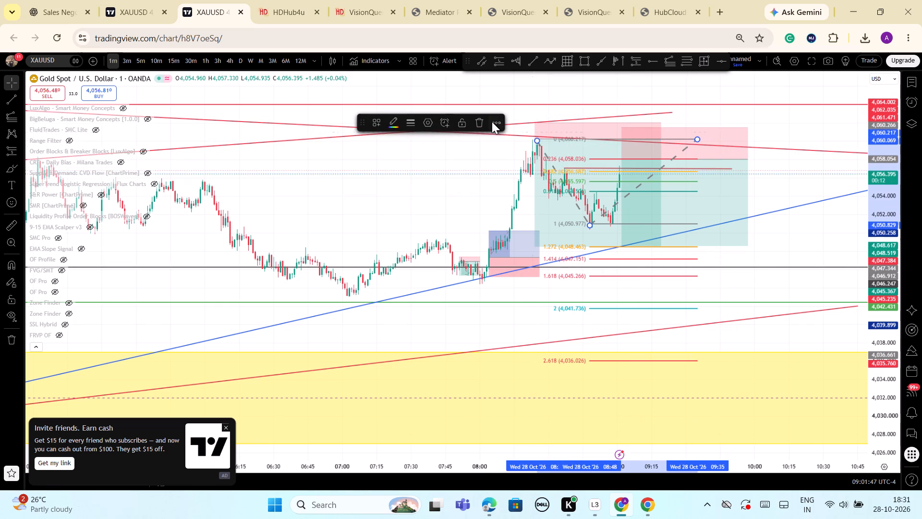
pyautogui.click(481, 123)
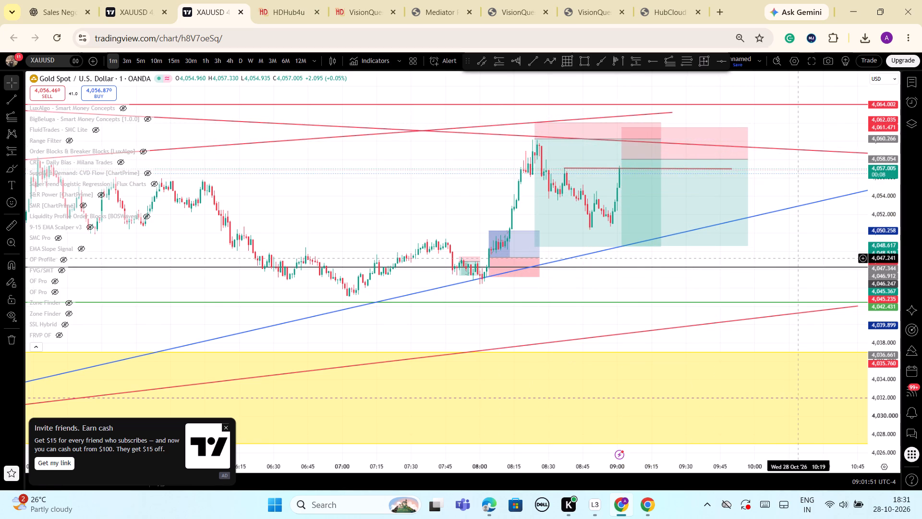
# Move the second short position back to 08:56 with entry about 4,057.9, target about 4,048.5 and stop about 4,061.3.
pyautogui.scroll(-2, 799, 259)
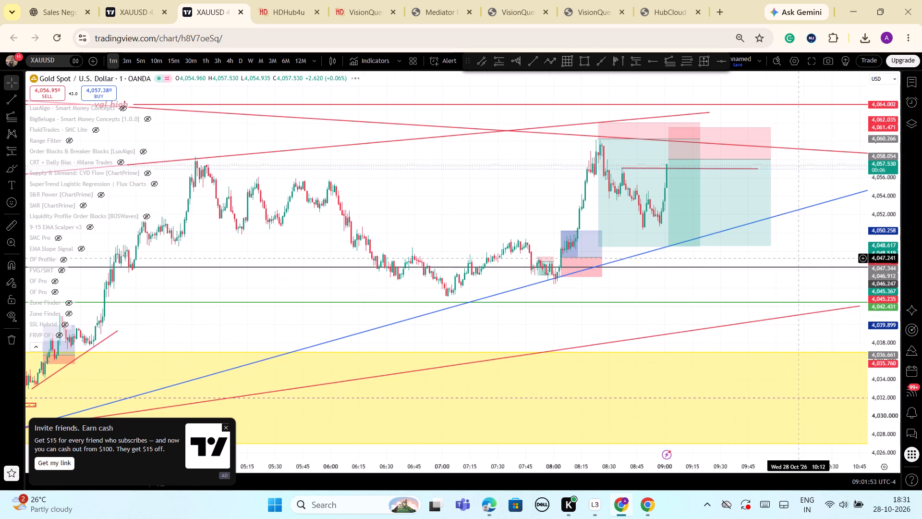
pyautogui.moveTo(872, 339); pyautogui.dragTo(875, 282)
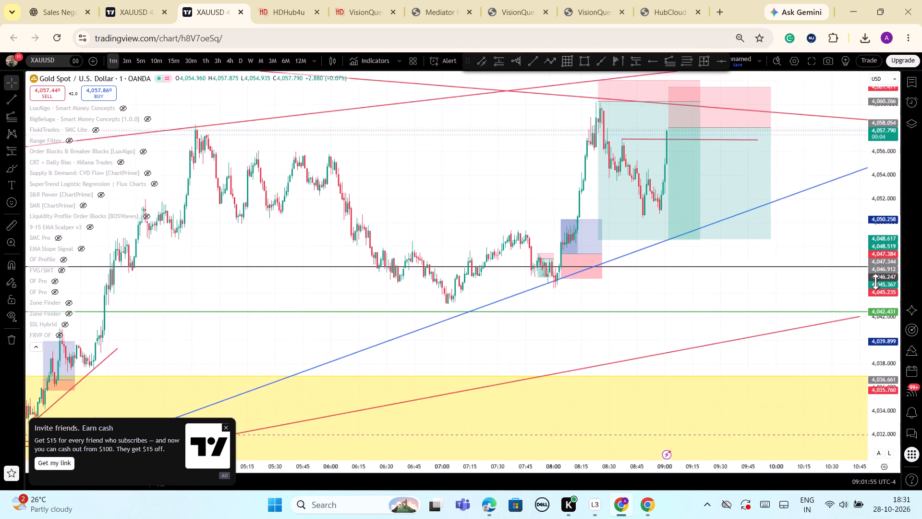
pyautogui.moveTo(875, 282); pyautogui.dragTo(877, 349)
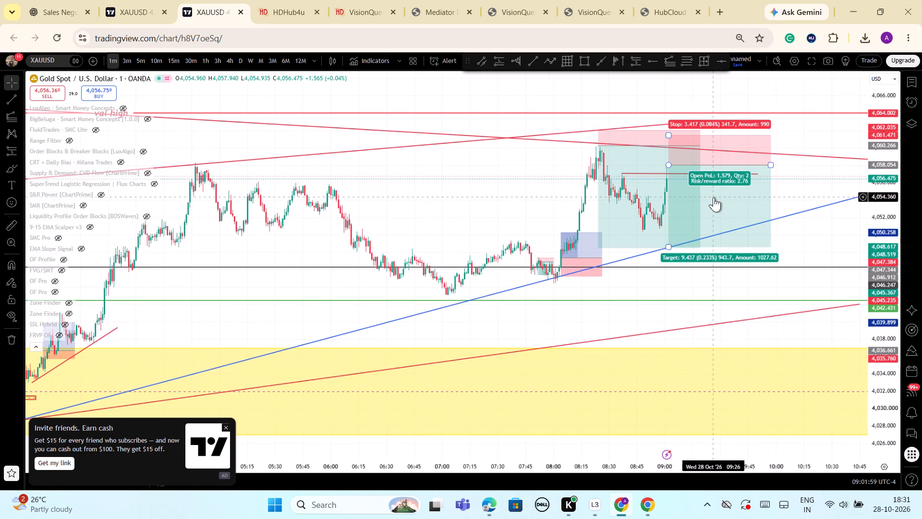
pyautogui.moveTo(714, 197); pyautogui.dragTo(703, 198)
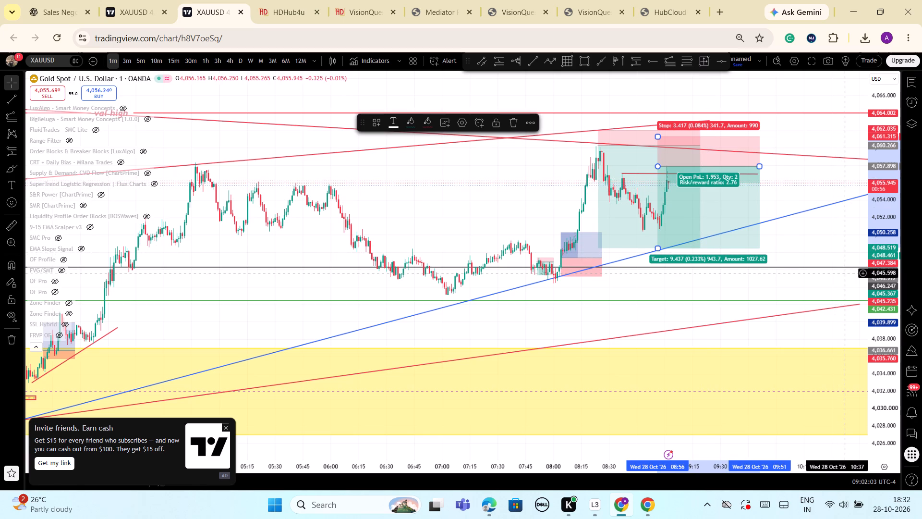
# Examine the second short position against the surrounding trendlines, horizontal levels and yellow zone at different chart scales.
pyautogui.scroll(-1, 845, 273)
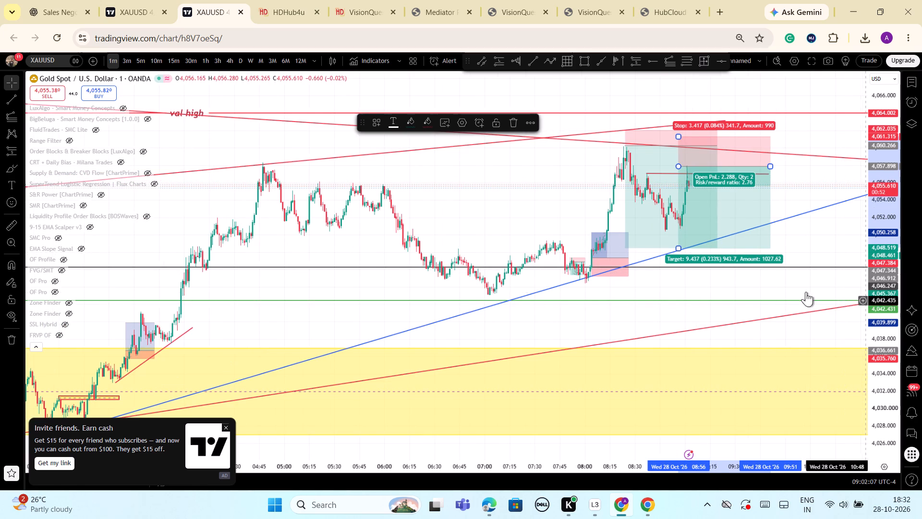
pyautogui.scroll(3, 806, 292)
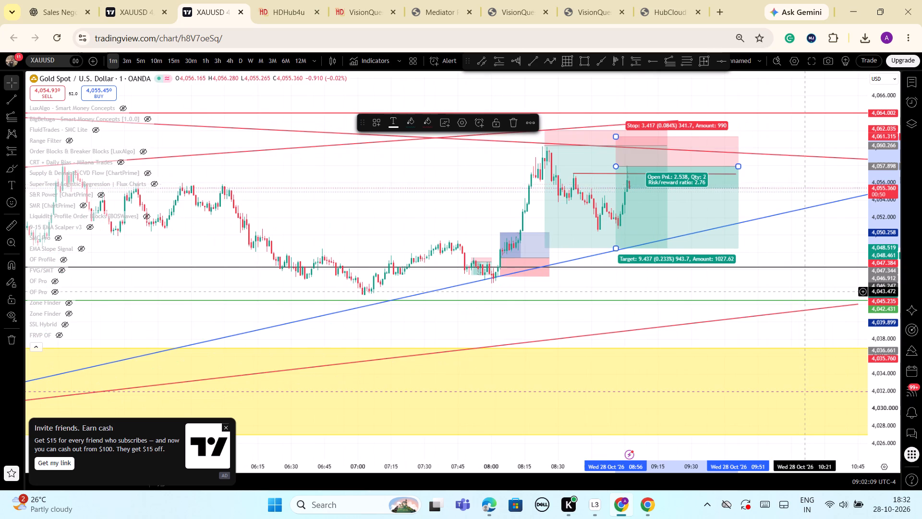
pyautogui.scroll(4, 806, 292)
pyautogui.scroll(-2, 803, 289)
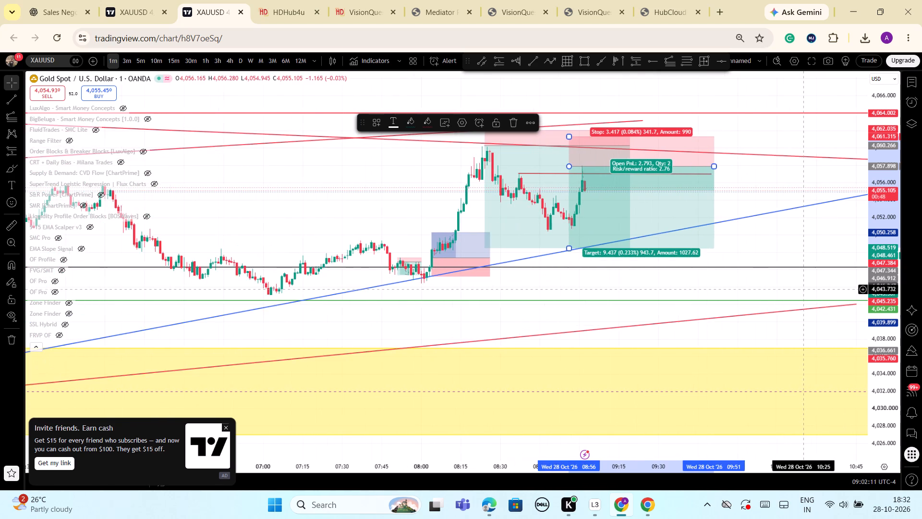
pyautogui.scroll(-3, 803, 289)
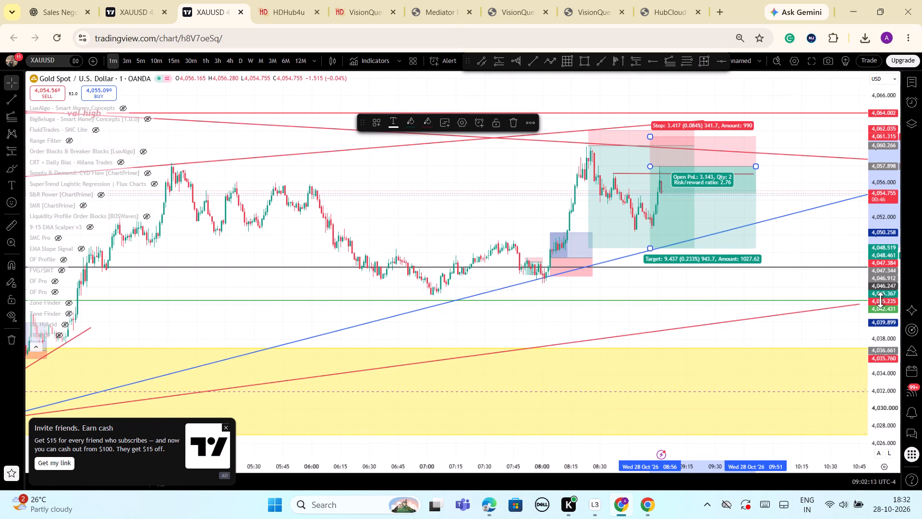
pyautogui.moveTo(880, 300); pyautogui.dragTo(876, 354)
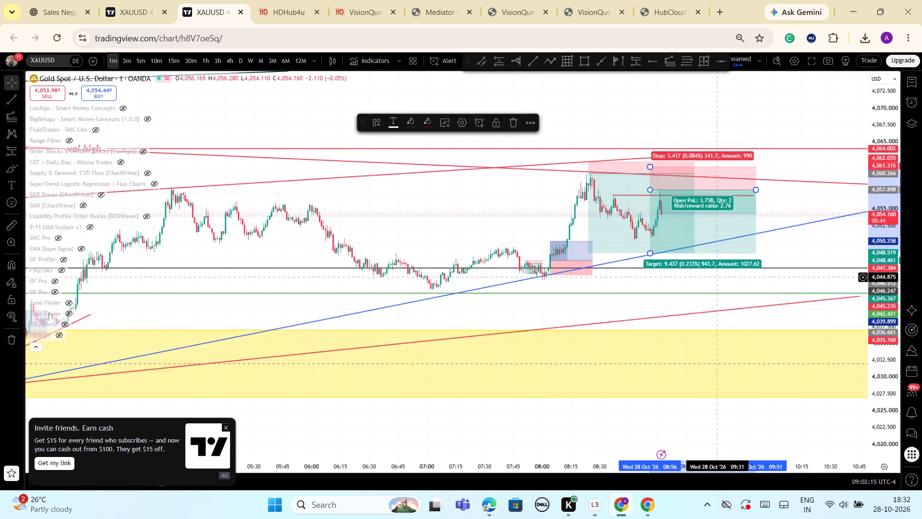
pyautogui.scroll(2, 717, 277)
pyautogui.scroll(-2, 717, 277)
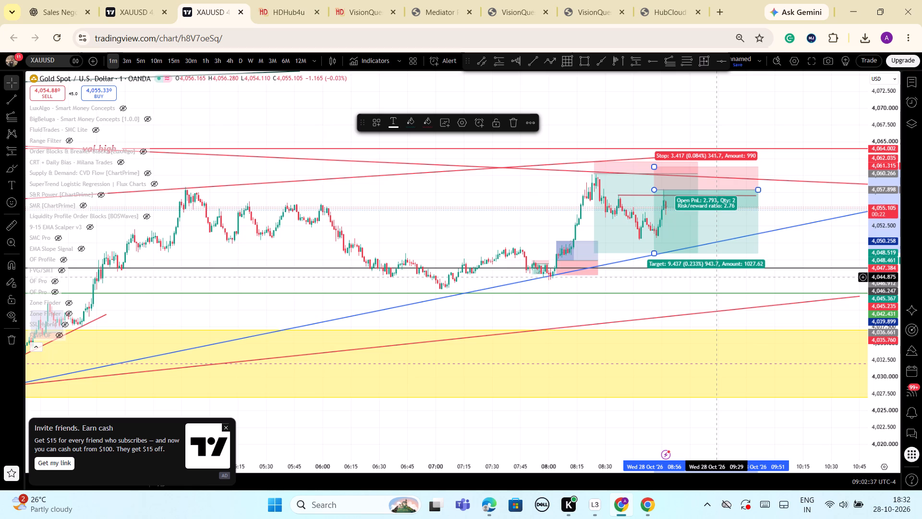
pyautogui.scroll(2, 717, 277)
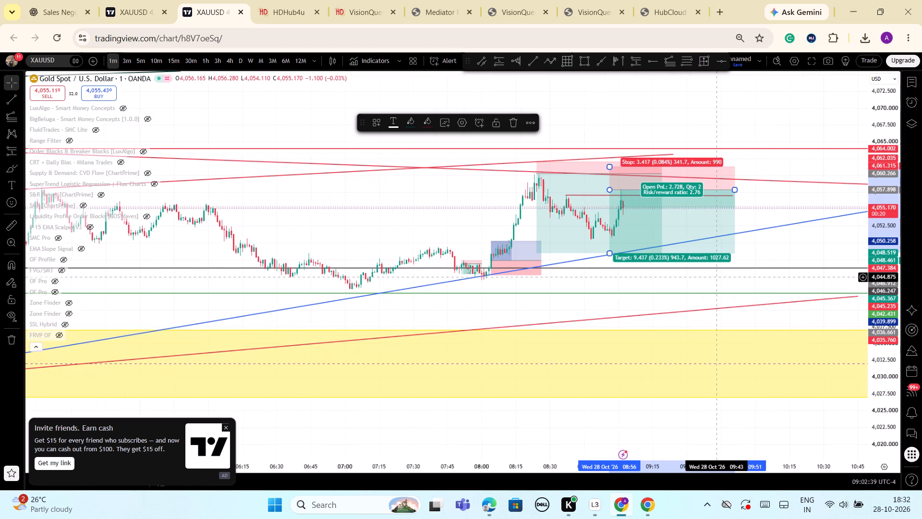
pyautogui.scroll(2, 717, 277)
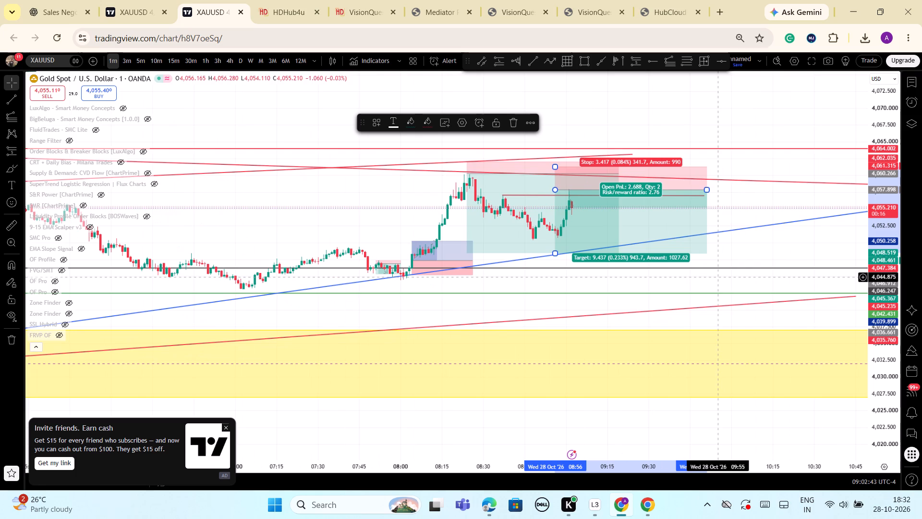
pyautogui.scroll(-2, 717, 277)
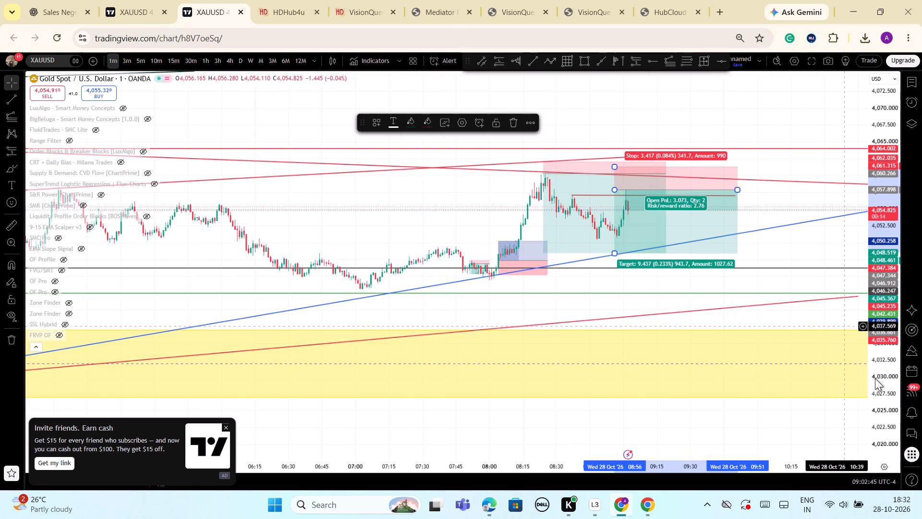
pyautogui.moveTo(892, 415); pyautogui.dragTo(877, 338)
pyautogui.scroll(2, 787, 318)
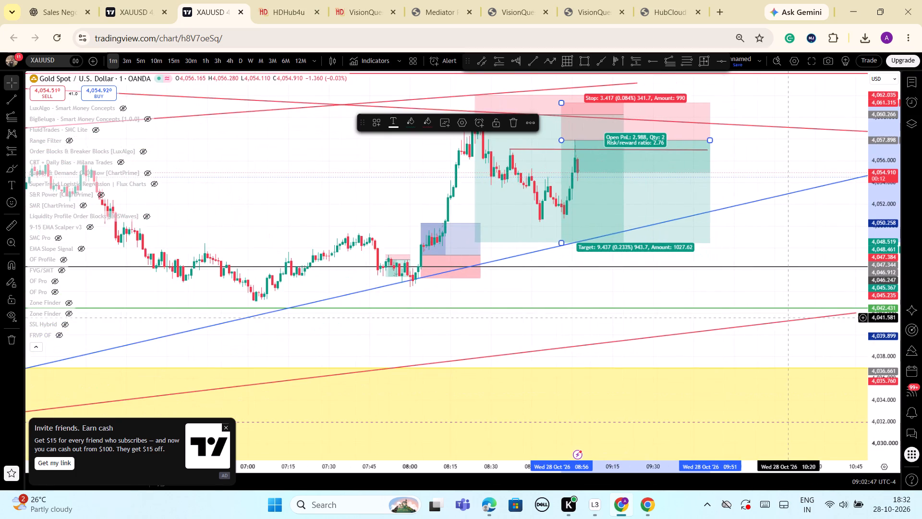
pyautogui.scroll(4, 787, 318)
pyautogui.scroll(-2, 787, 318)
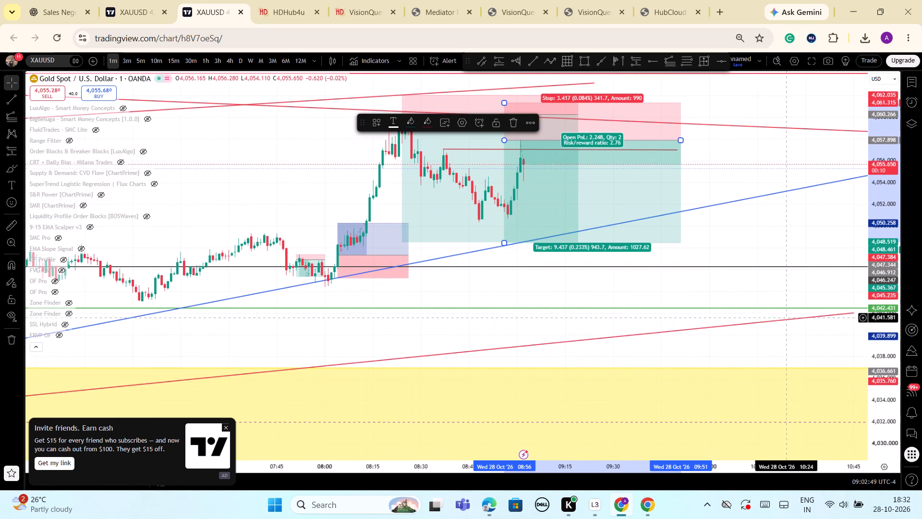
pyautogui.moveTo(878, 293); pyautogui.dragTo(873, 356)
pyautogui.scroll(-1, 869, 346)
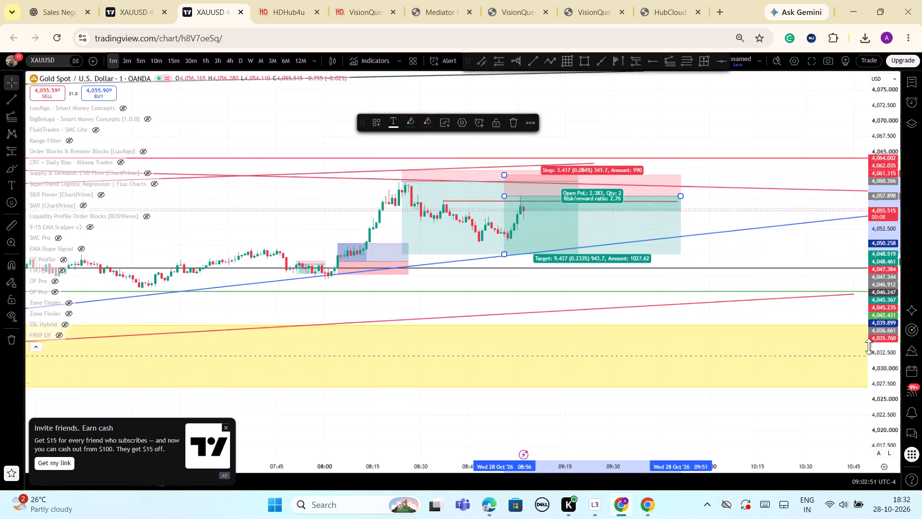
# Examine the second short position against the wider 1-minute price swing back to about 04:00, then deselect it.
pyautogui.scroll(-1, 869, 346)
pyautogui.scroll(2, 869, 346)
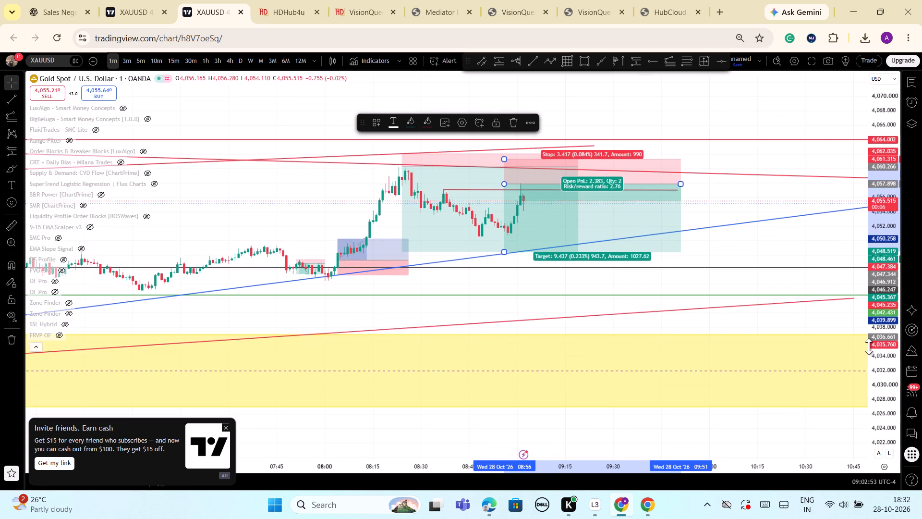
pyautogui.scroll(-1, 643, 168)
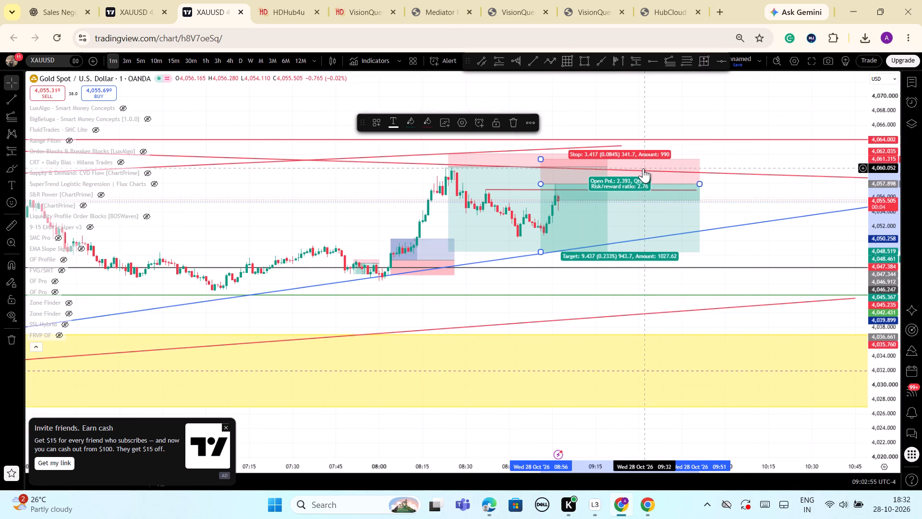
pyautogui.scroll(-1, 643, 168)
pyautogui.scroll(-5, 702, 189)
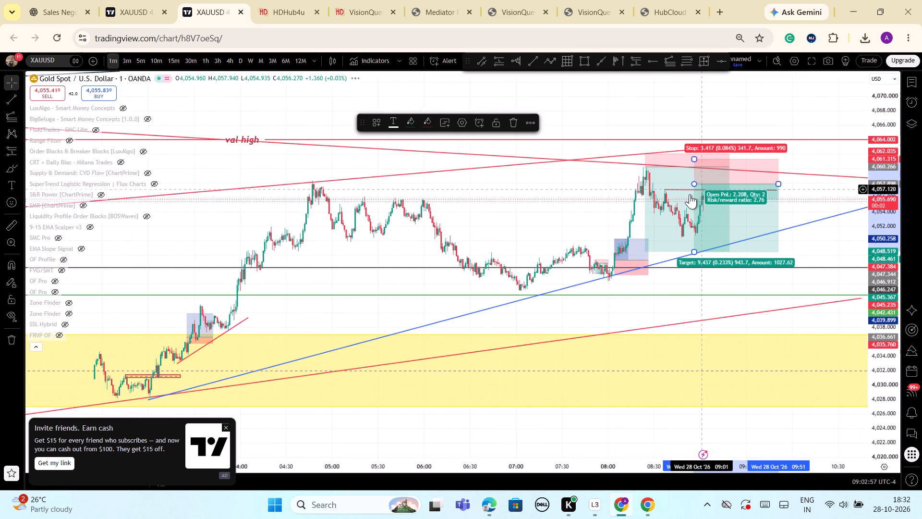
pyautogui.click(560, 200)
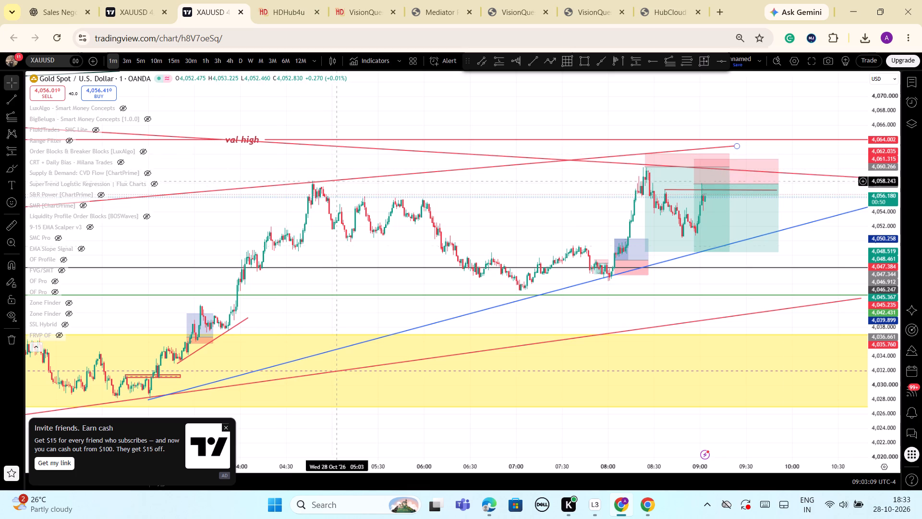
# Examine the latest 1-minute candles inside both short positions against the rising blue trendline and nearby horizontal levels at different scales.
pyautogui.scroll(2, 799, 282)
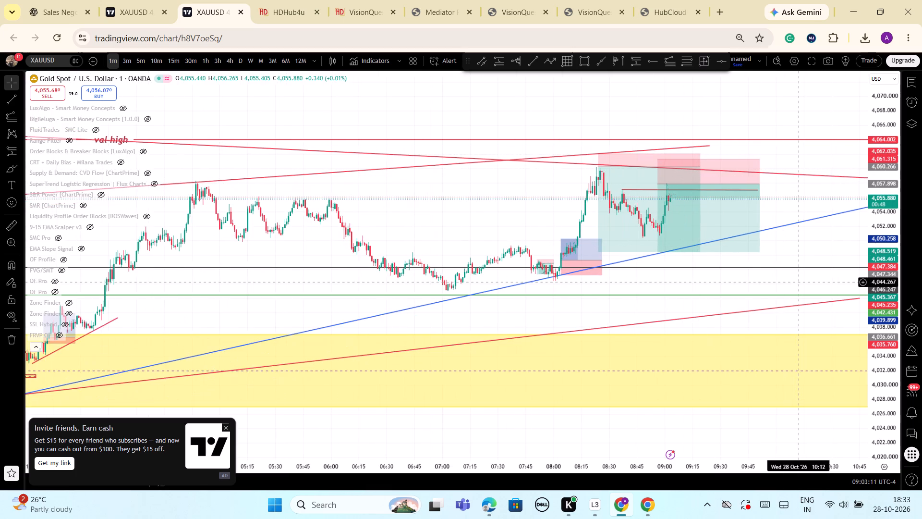
pyautogui.scroll(3, 799, 282)
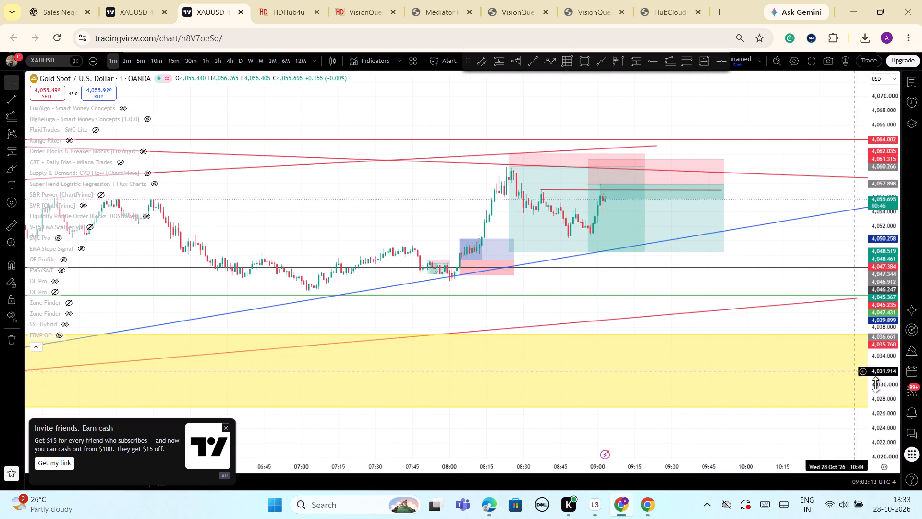
pyautogui.moveTo(886, 405); pyautogui.dragTo(863, 286)
pyautogui.scroll(2, 808, 299)
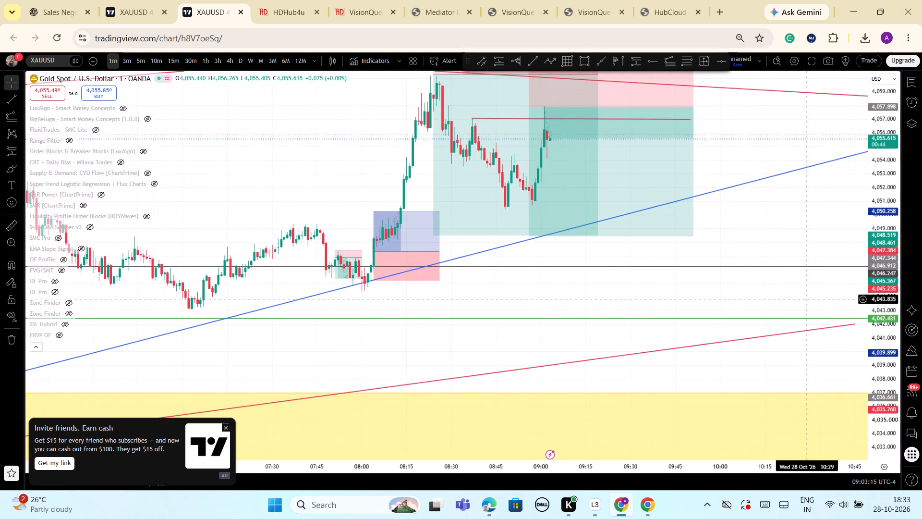
pyautogui.scroll(3, 808, 299)
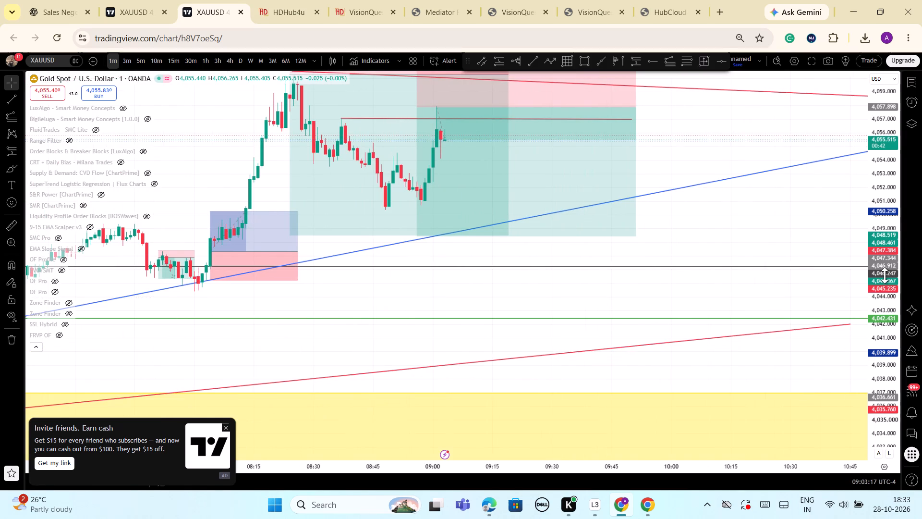
pyautogui.moveTo(885, 275); pyautogui.dragTo(883, 312)
pyautogui.scroll(-3, 650, 261)
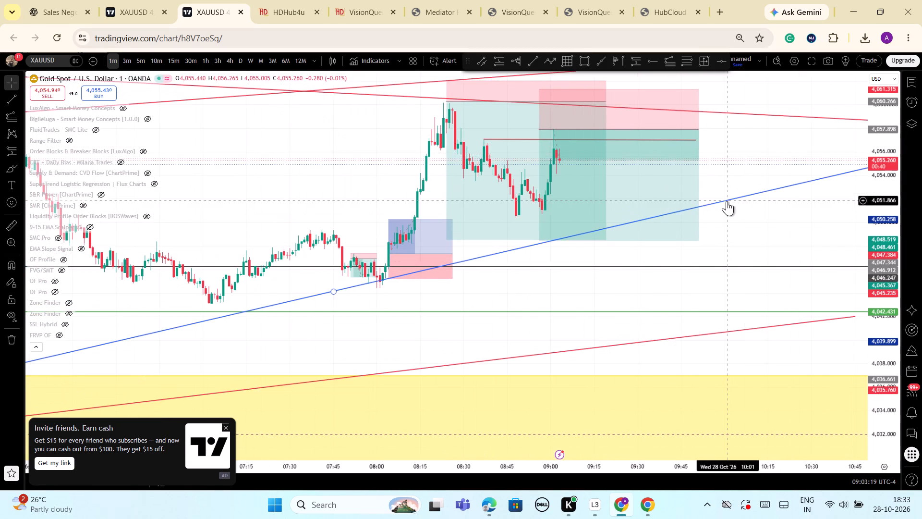
pyautogui.moveTo(717, 181); pyautogui.dragTo(750, 174)
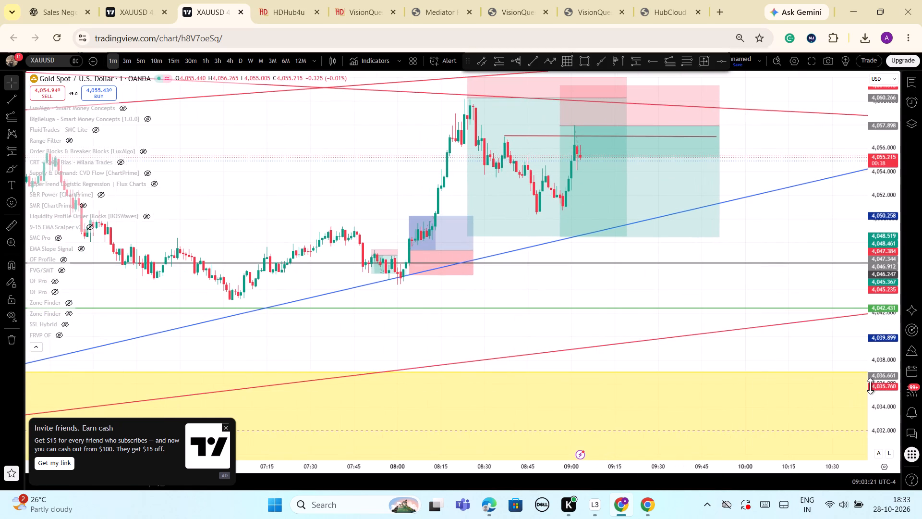
pyautogui.moveTo(870, 386); pyautogui.dragTo(872, 355)
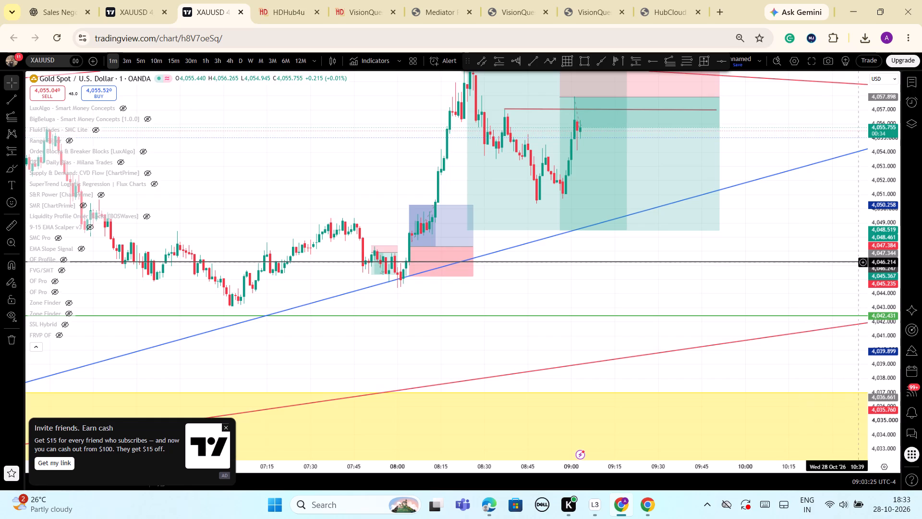
pyautogui.moveTo(886, 189); pyautogui.dragTo(899, 254)
pyautogui.scroll(2, 837, 261)
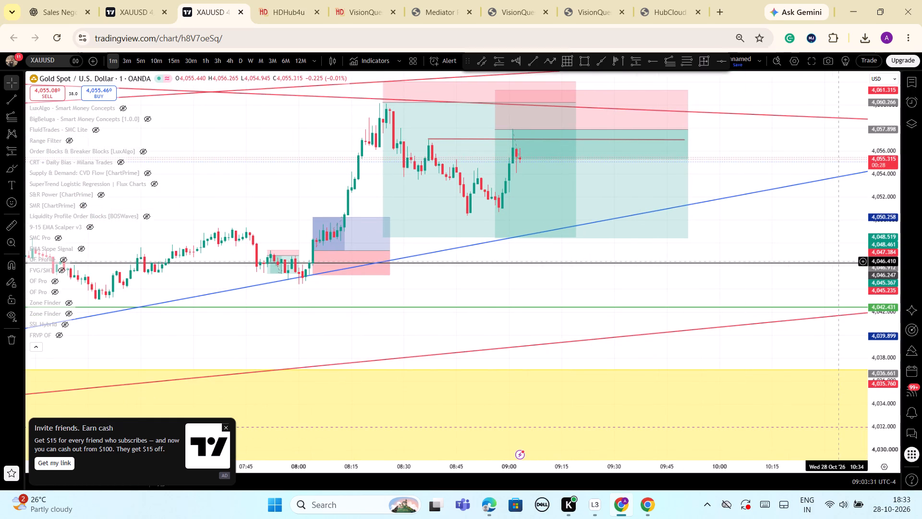
pyautogui.scroll(1, 749, 282)
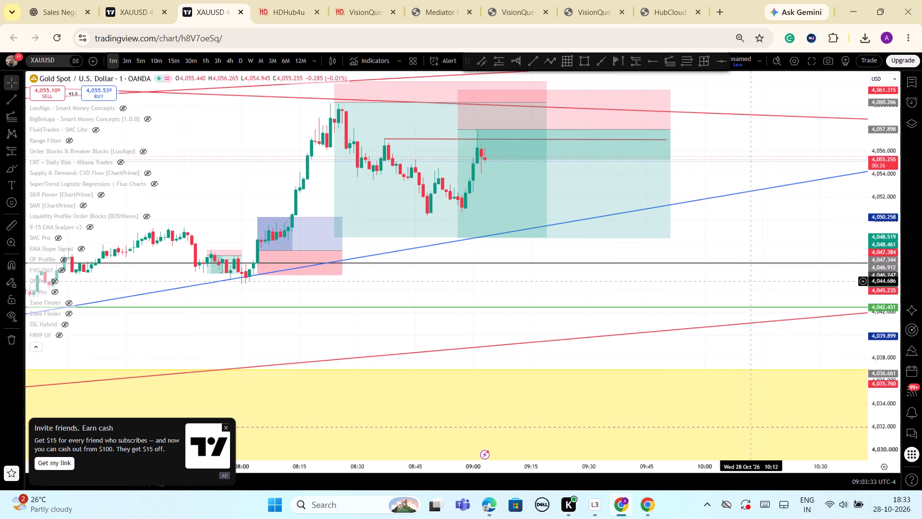
pyautogui.scroll(1, 749, 282)
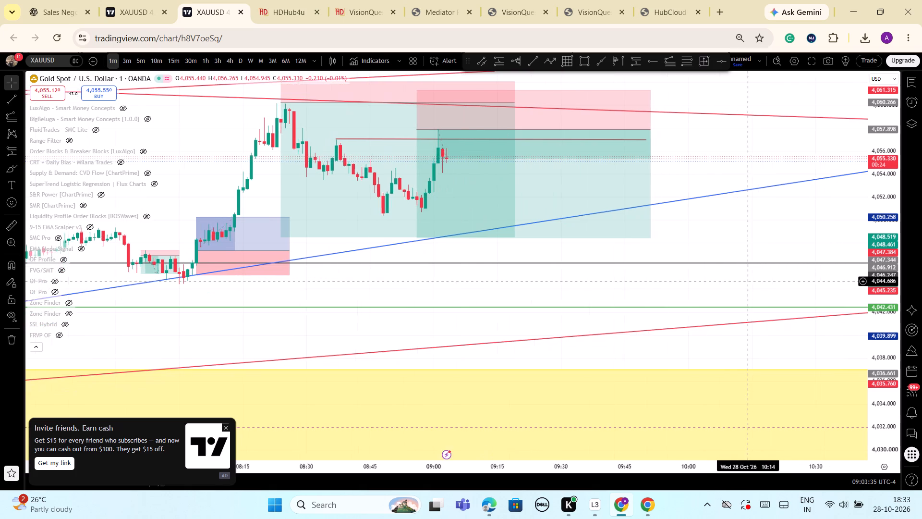
pyautogui.scroll(1, 749, 282)
pyautogui.scroll(-4, 749, 282)
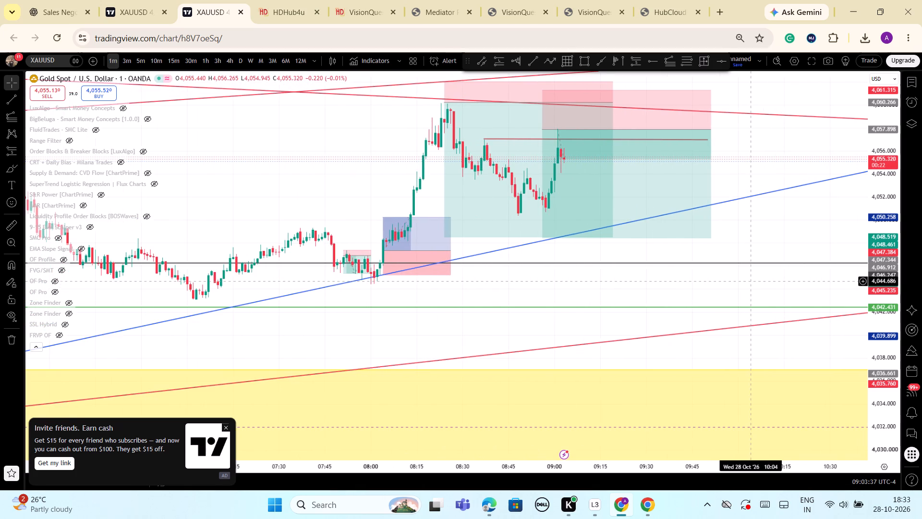
# Raise the stop of the long position at about 08:04 to about 4,046.3, near the black horizontal level.
pyautogui.scroll(-1, 749, 282)
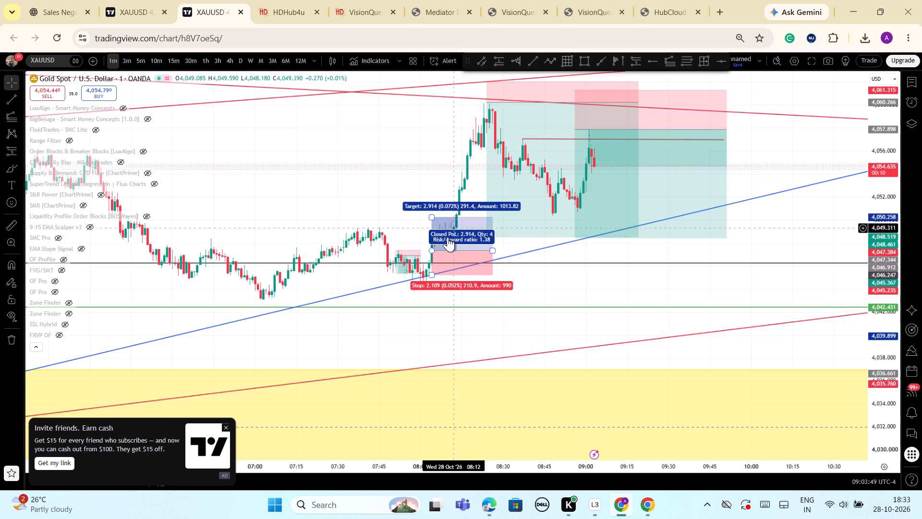
pyautogui.scroll(-1, 555, 285)
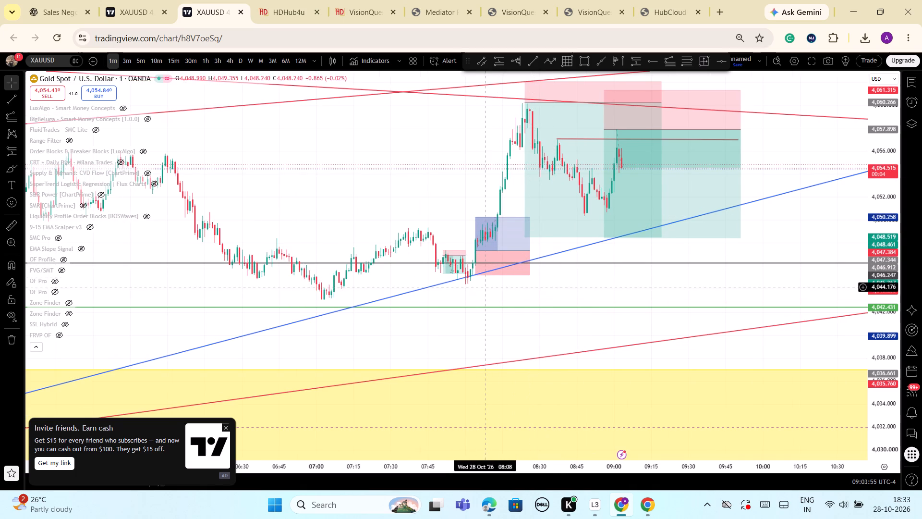
pyautogui.moveTo(474, 273); pyautogui.dragTo(479, 262)
pyautogui.click(487, 300)
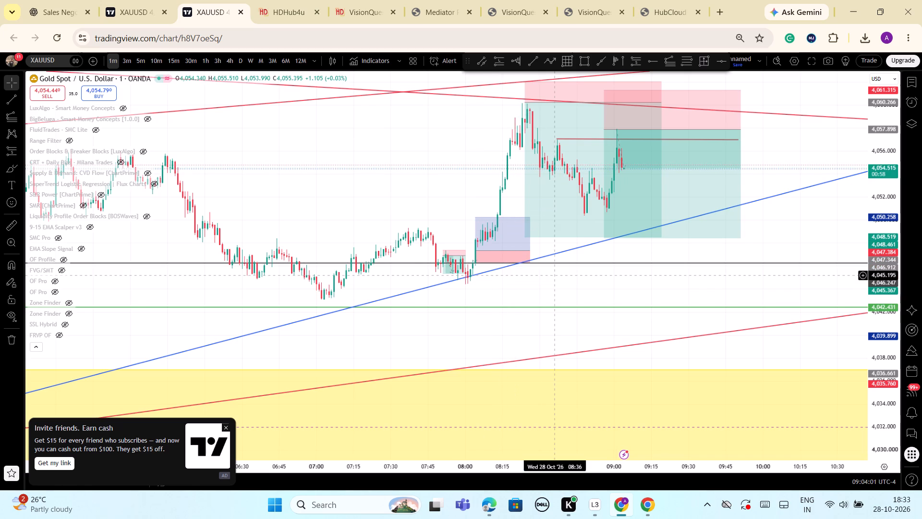
# Examine the 1-minute decline from the second short entry against the short targets, blue trendline, and black and green levels.
pyautogui.scroll(-1, 555, 275)
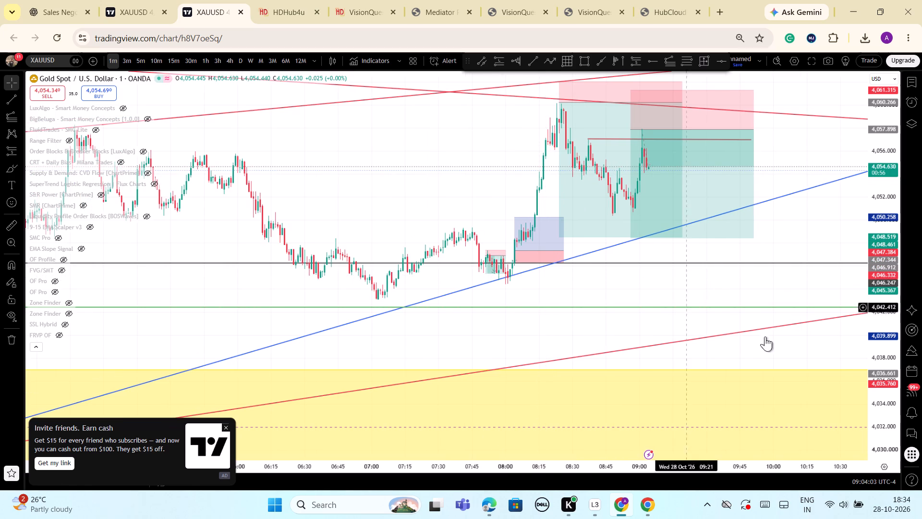
pyautogui.moveTo(889, 387); pyautogui.dragTo(891, 281)
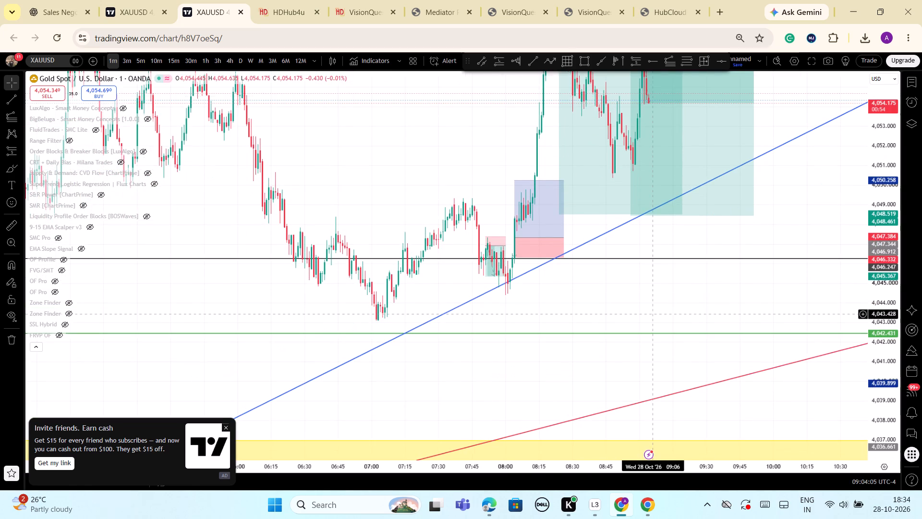
pyautogui.scroll(2, 652, 314)
pyautogui.moveTo(651, 314); pyautogui.dragTo(659, 369)
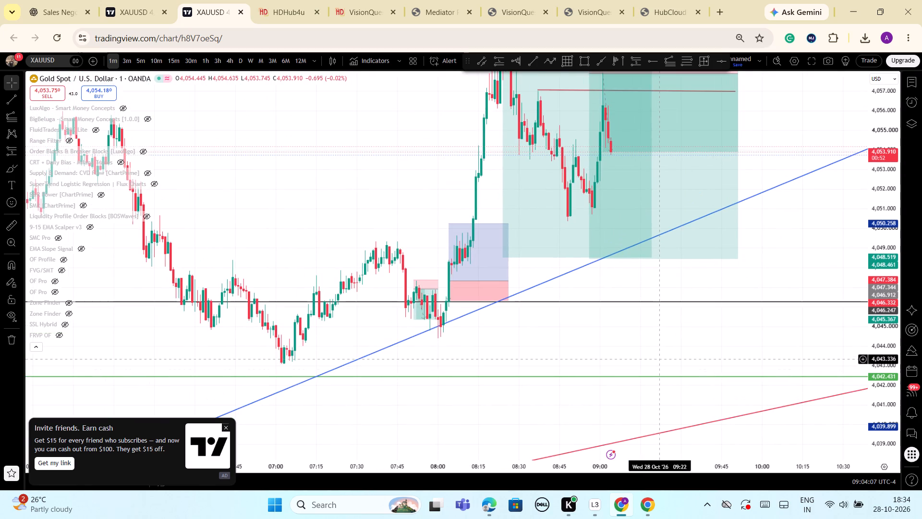
pyautogui.scroll(6, 661, 359)
pyautogui.moveTo(879, 258); pyautogui.dragTo(879, 261)
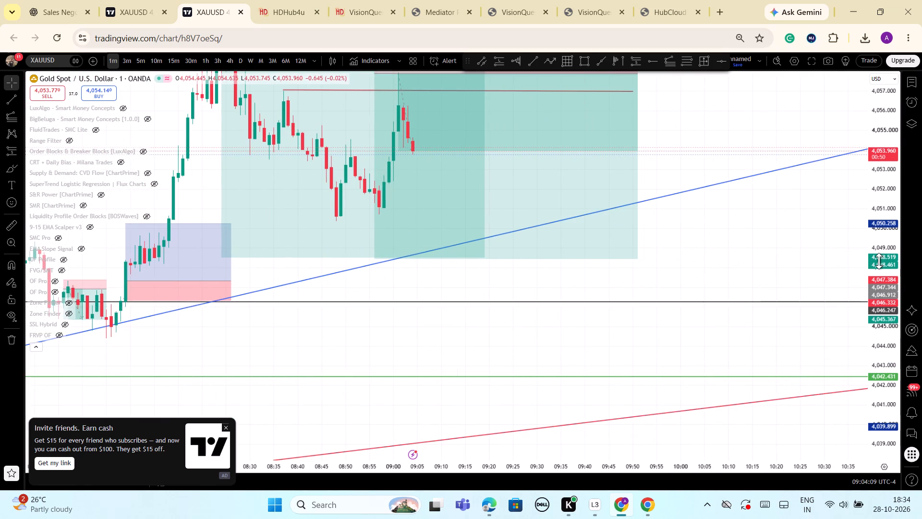
pyautogui.moveTo(879, 261); pyautogui.dragTo(904, 344)
pyautogui.scroll(-2, 904, 344)
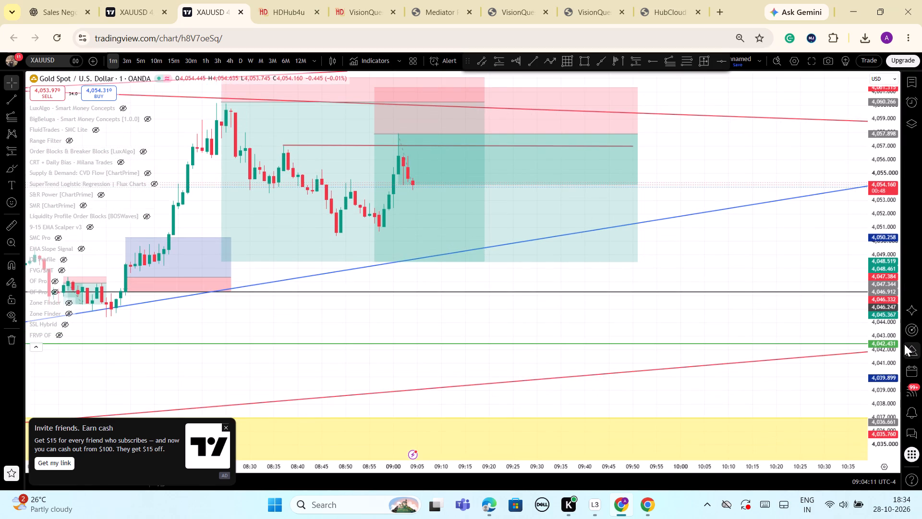
pyautogui.scroll(-1, 904, 344)
pyautogui.moveTo(888, 409); pyautogui.dragTo(878, 349)
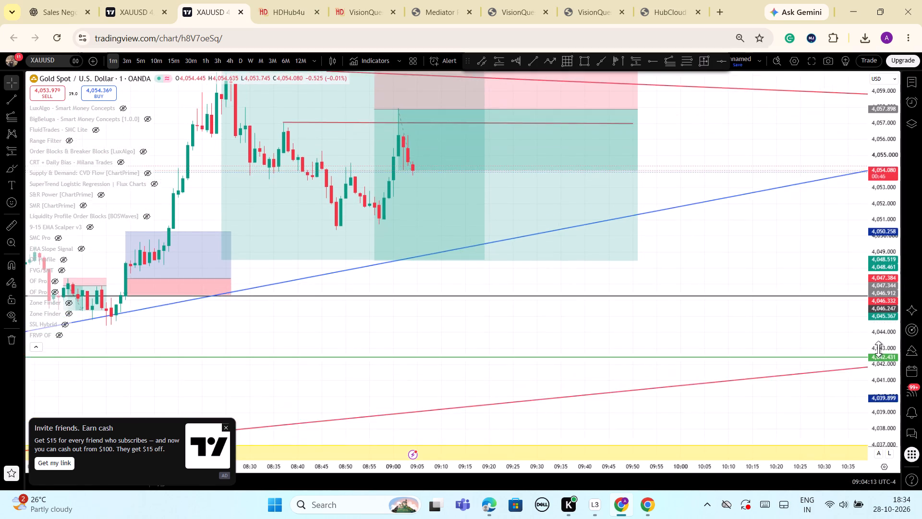
pyautogui.moveTo(878, 349); pyautogui.dragTo(876, 335)
pyautogui.scroll(4, 837, 346)
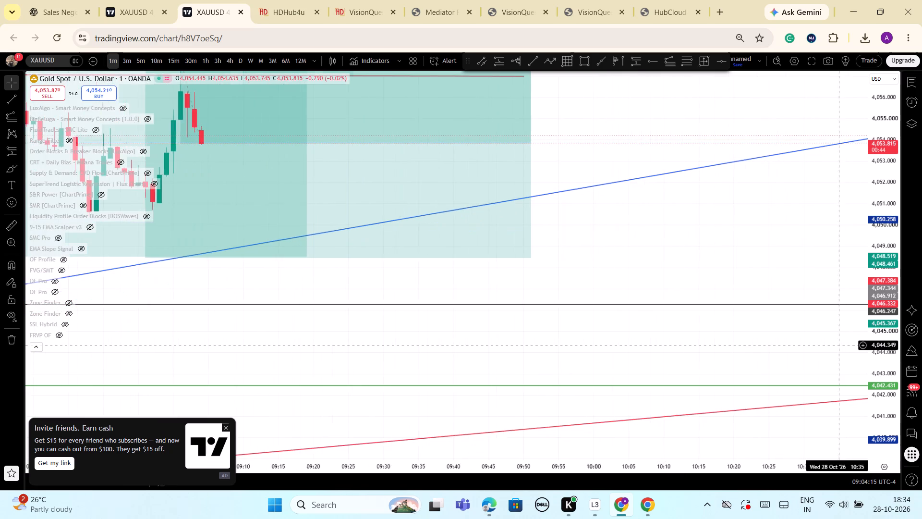
pyautogui.scroll(1, 837, 346)
pyautogui.scroll(-1, 510, 195)
pyautogui.scroll(-2, 592, 239)
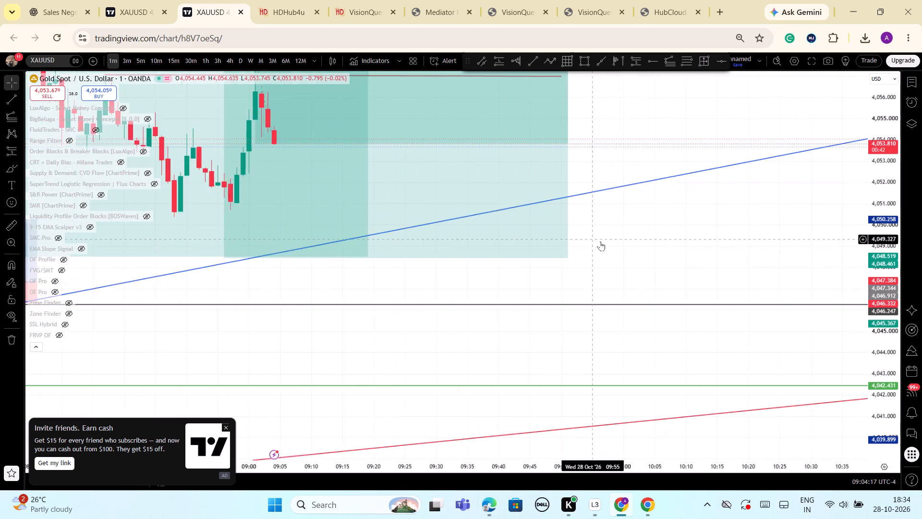
pyautogui.moveTo(870, 234); pyautogui.dragTo(873, 316)
pyautogui.scroll(-4, 820, 309)
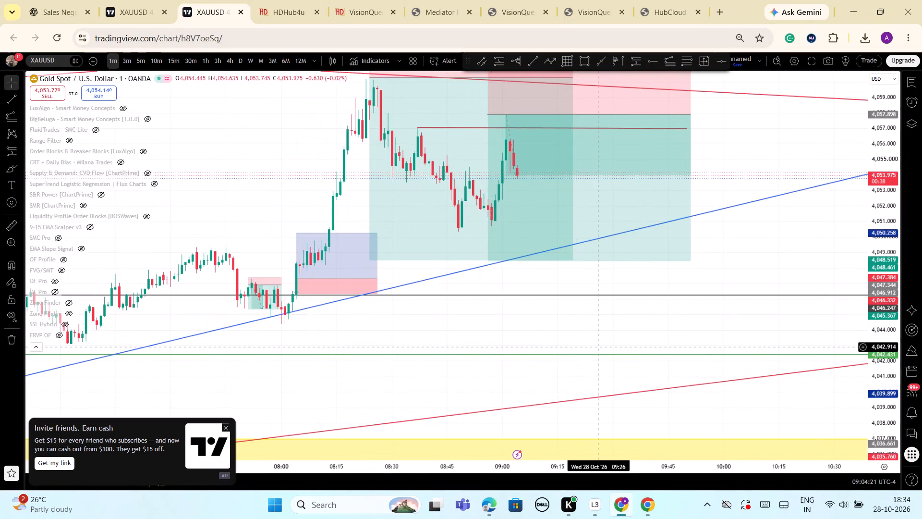
pyautogui.scroll(-3, 600, 347)
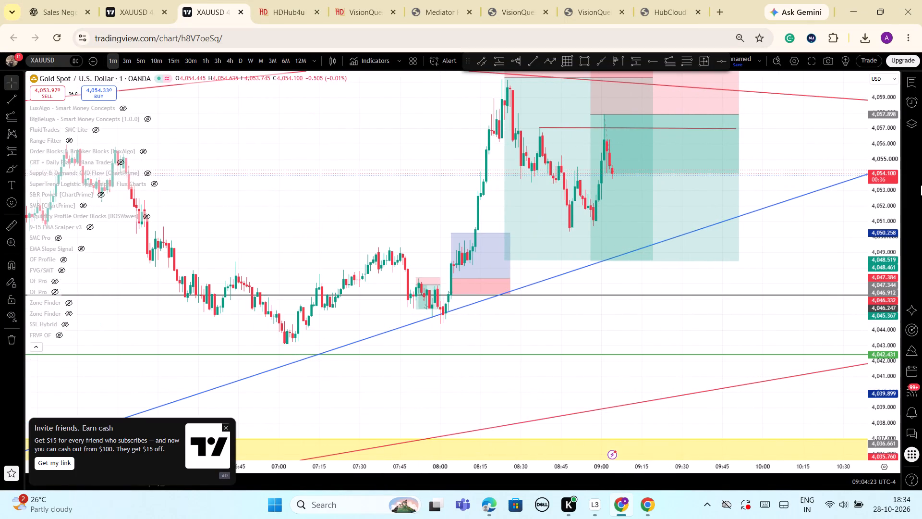
pyautogui.moveTo(889, 193); pyautogui.dragTo(887, 212)
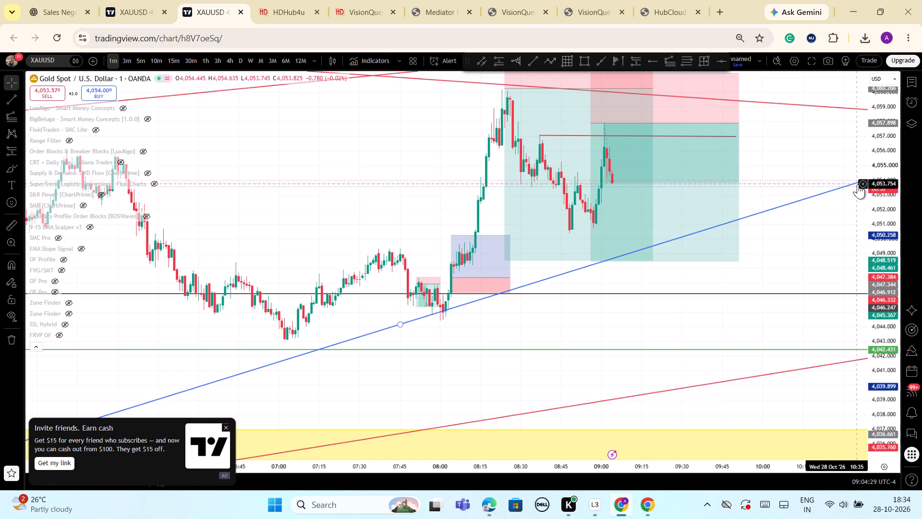
# Switch the chart to the 15-minute timeframe and examine both short positions against the trendlines, val high level and yellow zone.
pyautogui.click(172, 62)
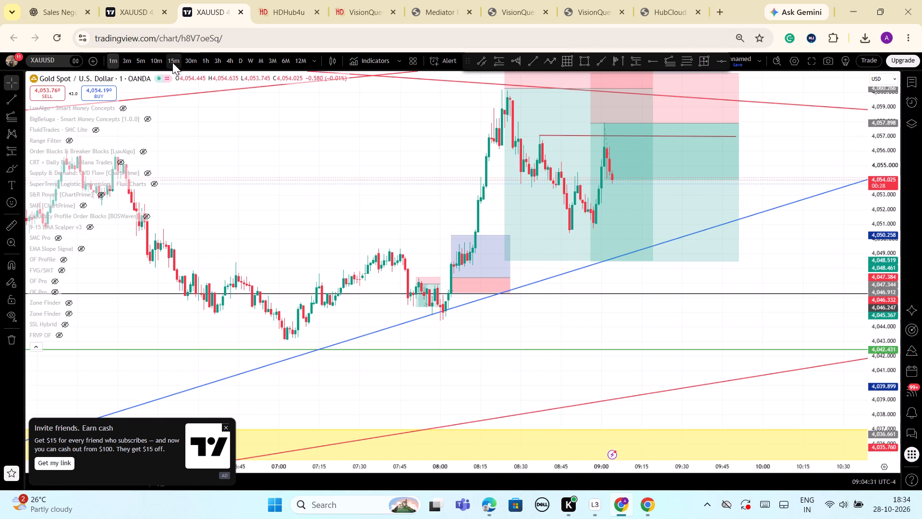
pyautogui.scroll(-3, 781, 242)
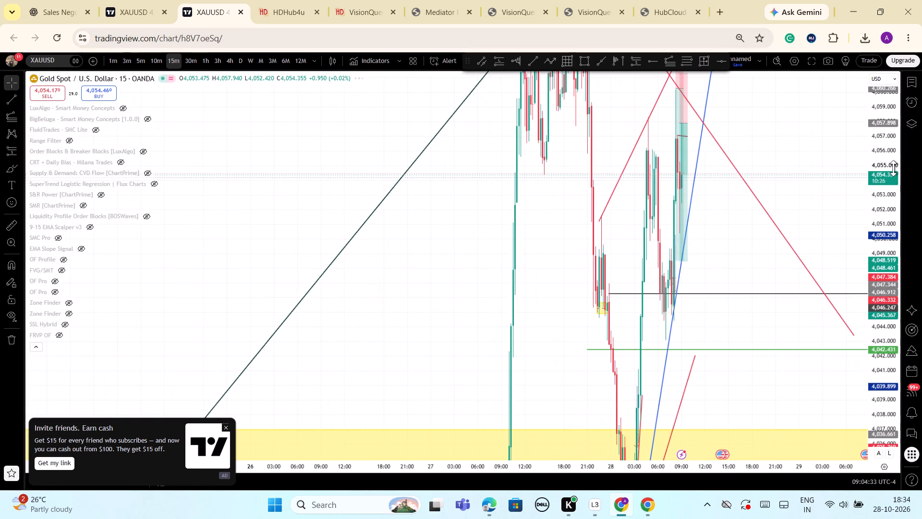
pyautogui.moveTo(894, 171); pyautogui.dragTo(918, 370)
pyautogui.scroll(3, 751, 301)
pyautogui.scroll(3, 621, 282)
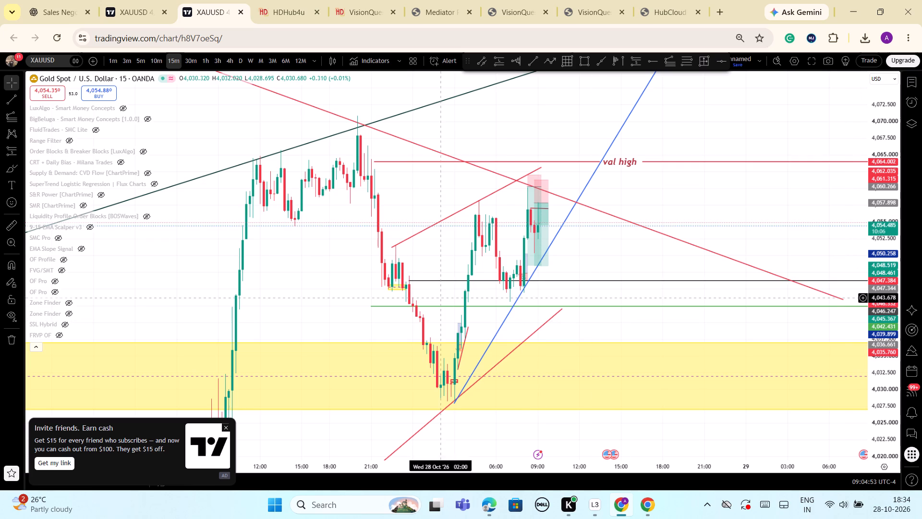
pyautogui.scroll(4, 522, 298)
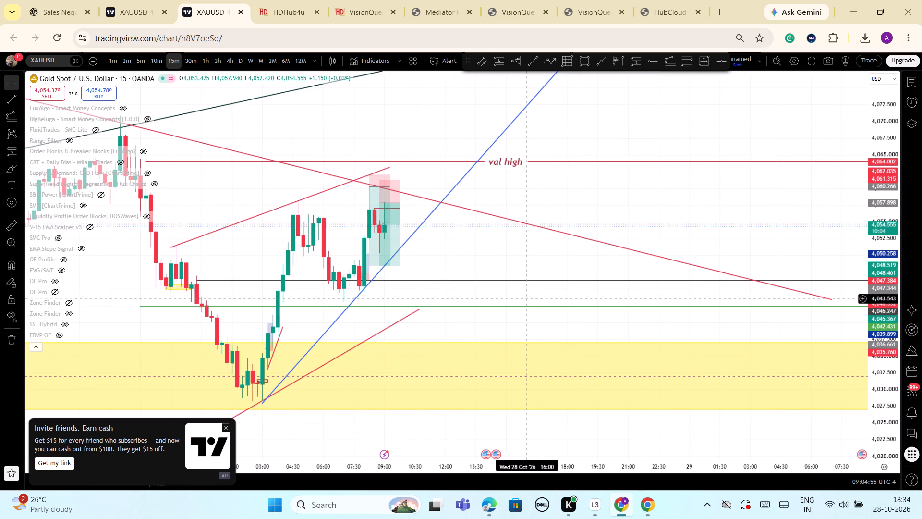
pyautogui.scroll(-3, 462, 283)
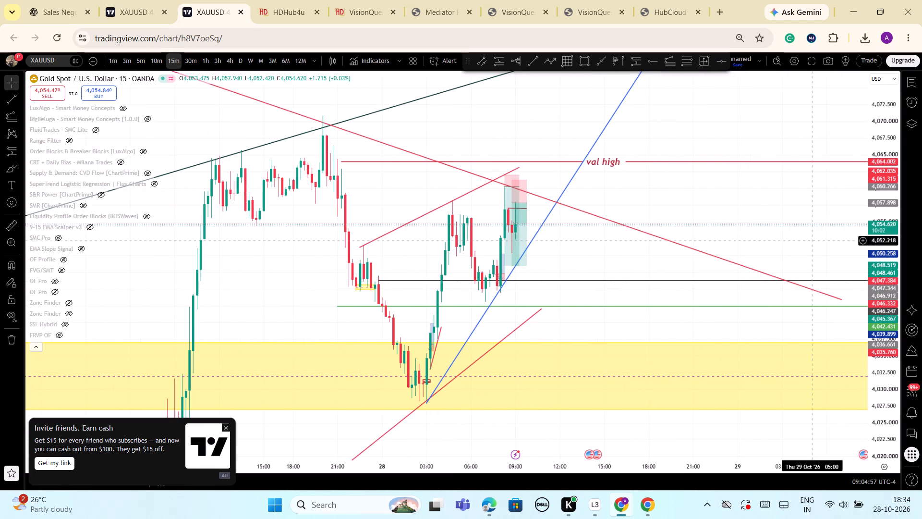
pyautogui.moveTo(882, 198); pyautogui.dragTo(883, 245)
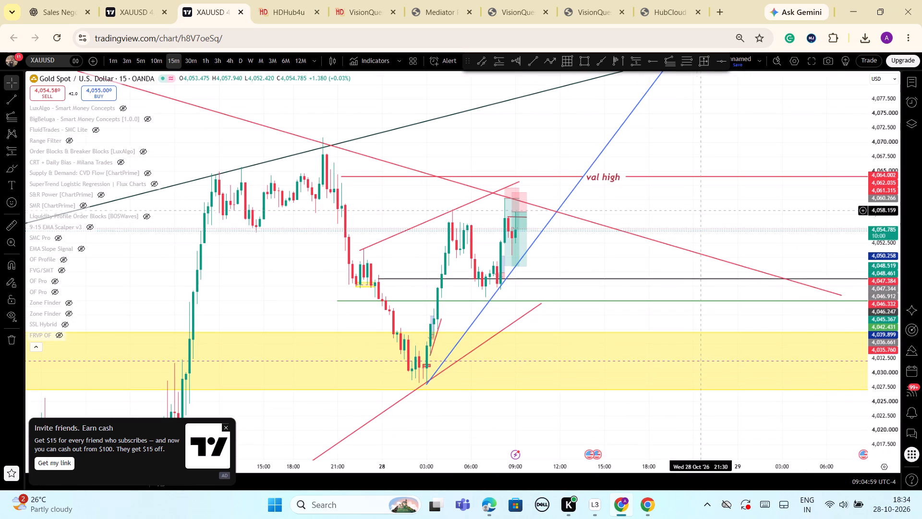
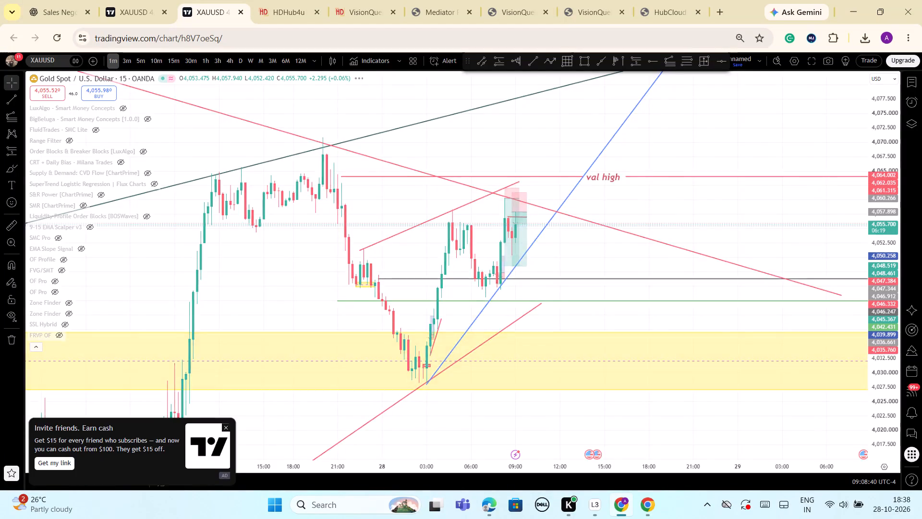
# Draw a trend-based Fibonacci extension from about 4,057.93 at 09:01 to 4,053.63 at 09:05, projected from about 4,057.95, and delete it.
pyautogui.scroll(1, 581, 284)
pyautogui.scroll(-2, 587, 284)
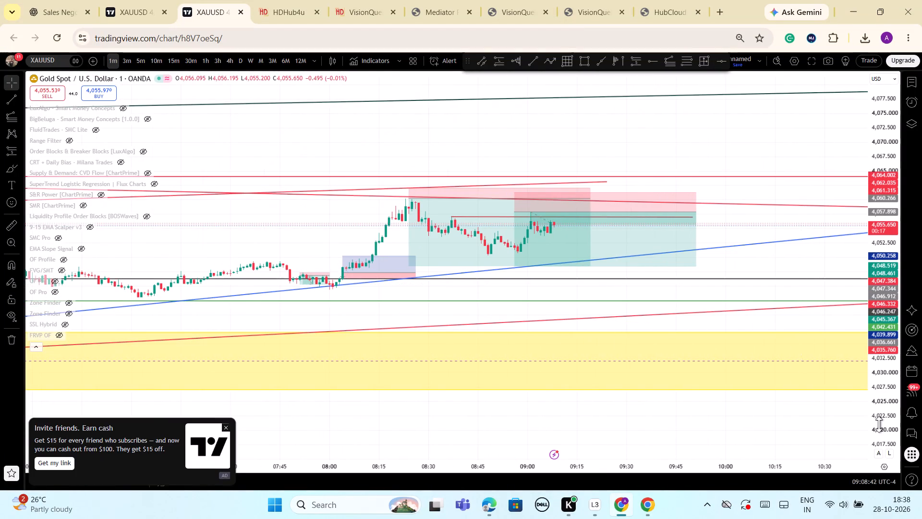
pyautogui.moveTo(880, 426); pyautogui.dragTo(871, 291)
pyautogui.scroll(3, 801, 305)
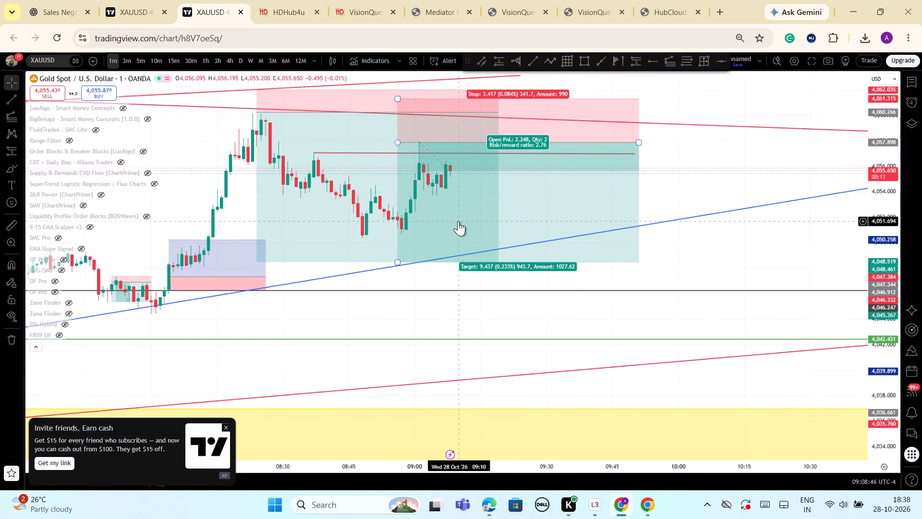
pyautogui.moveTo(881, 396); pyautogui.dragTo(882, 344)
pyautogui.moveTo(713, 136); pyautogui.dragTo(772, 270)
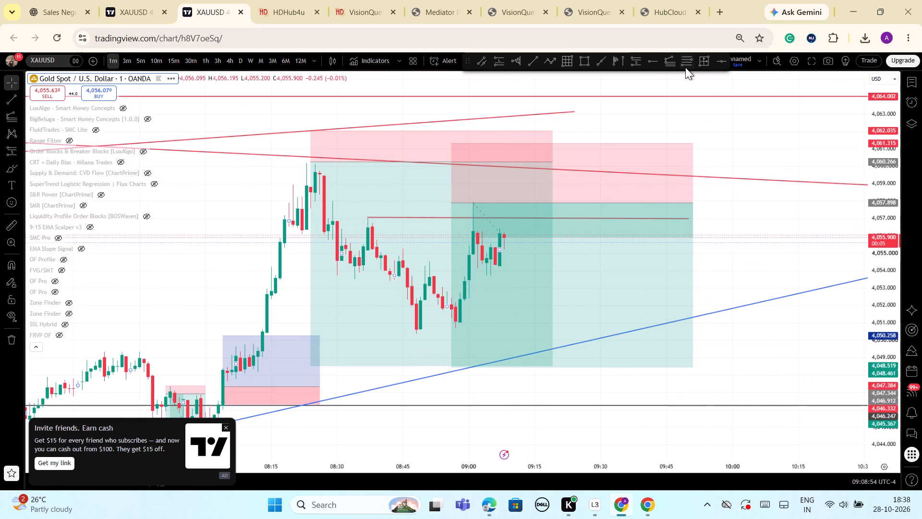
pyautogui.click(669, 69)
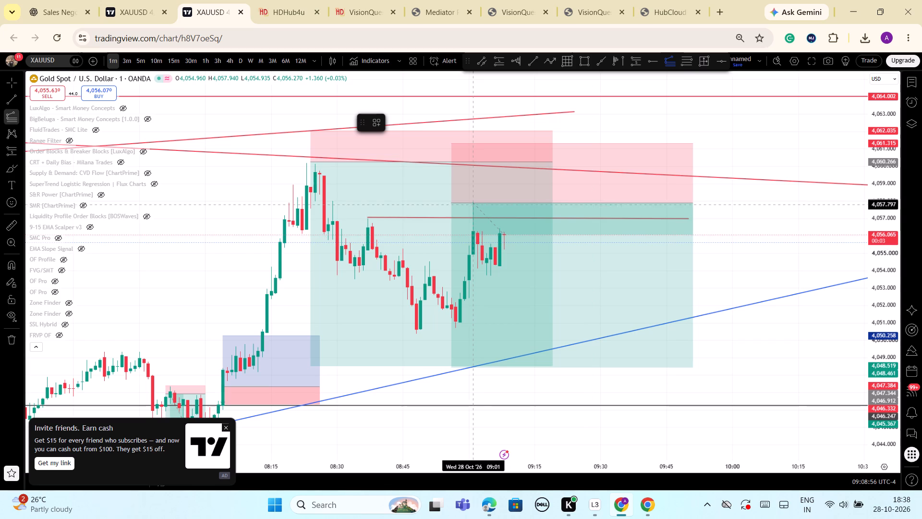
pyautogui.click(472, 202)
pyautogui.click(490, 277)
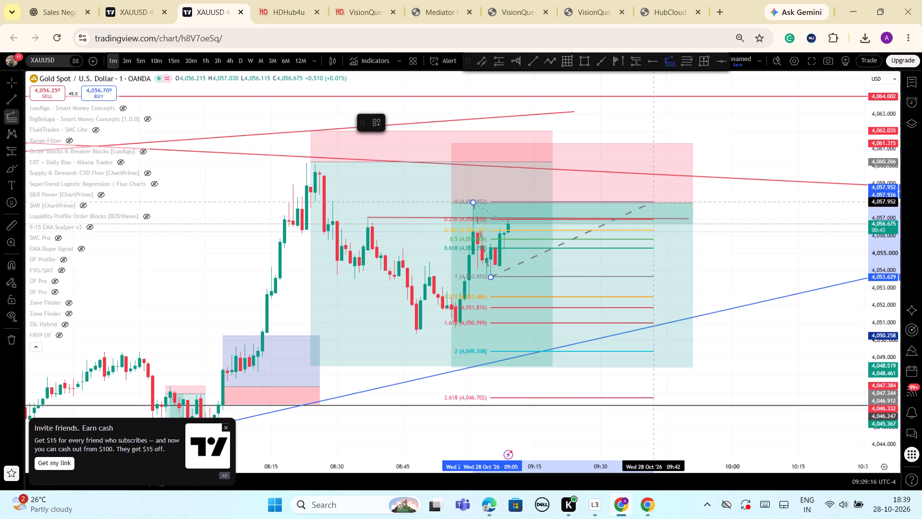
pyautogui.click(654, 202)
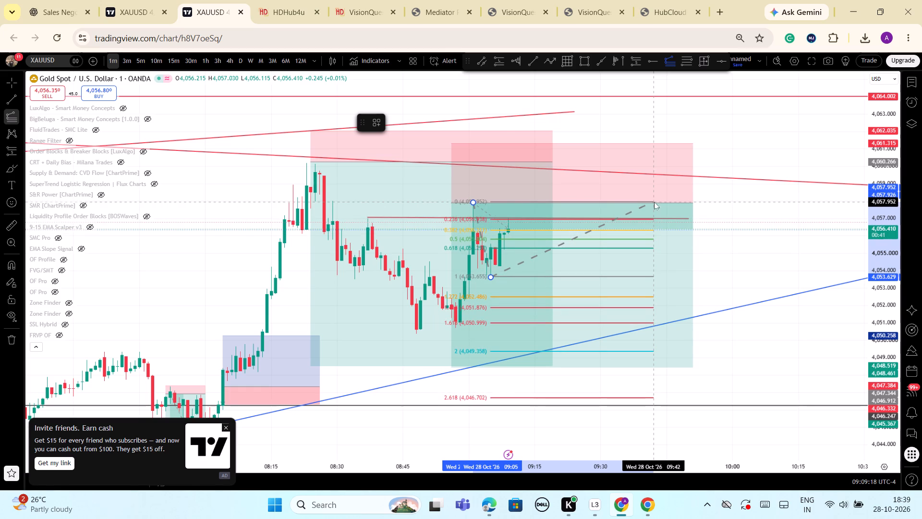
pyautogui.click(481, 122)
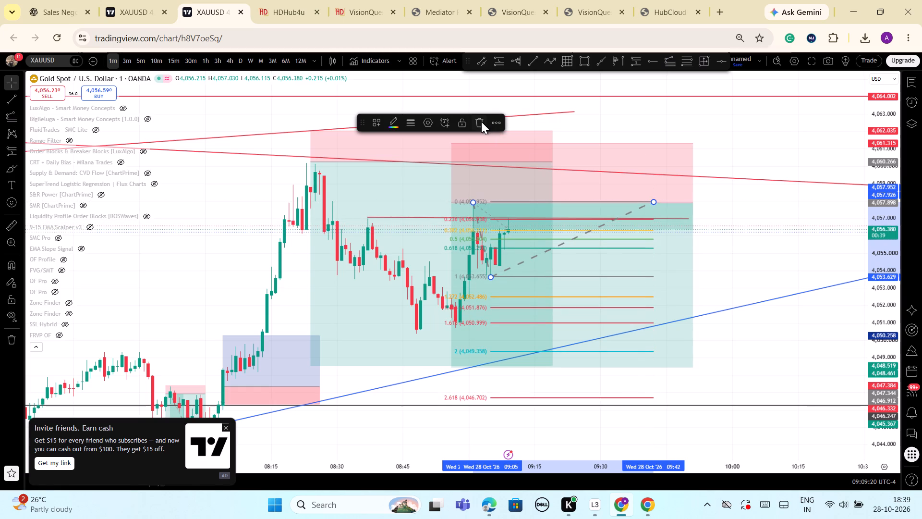
# Place a third short position at about 09:10 with its entry on the short red resistance line, about 4,057.02.
pyautogui.moveTo(888, 399); pyautogui.dragTo(866, 328)
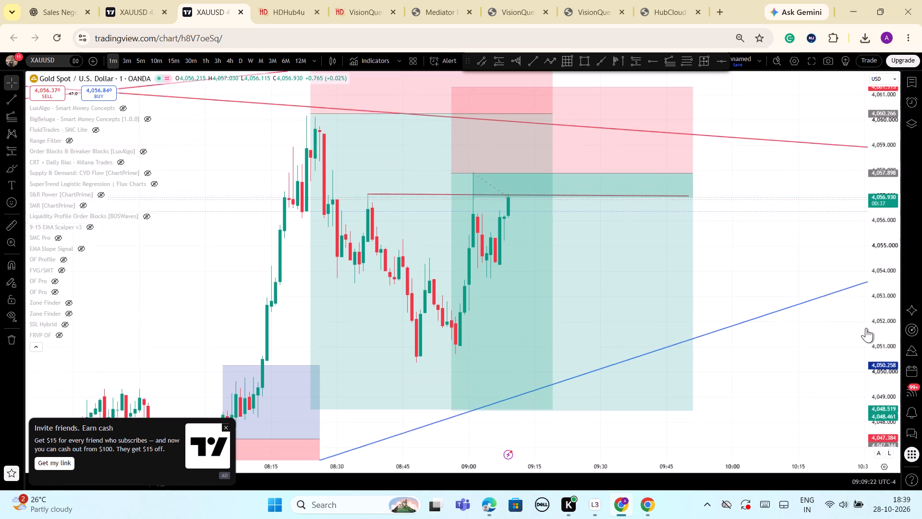
pyautogui.moveTo(866, 328); pyautogui.dragTo(866, 326)
pyautogui.scroll(3, 778, 283)
pyautogui.moveTo(881, 289); pyautogui.dragTo(877, 353)
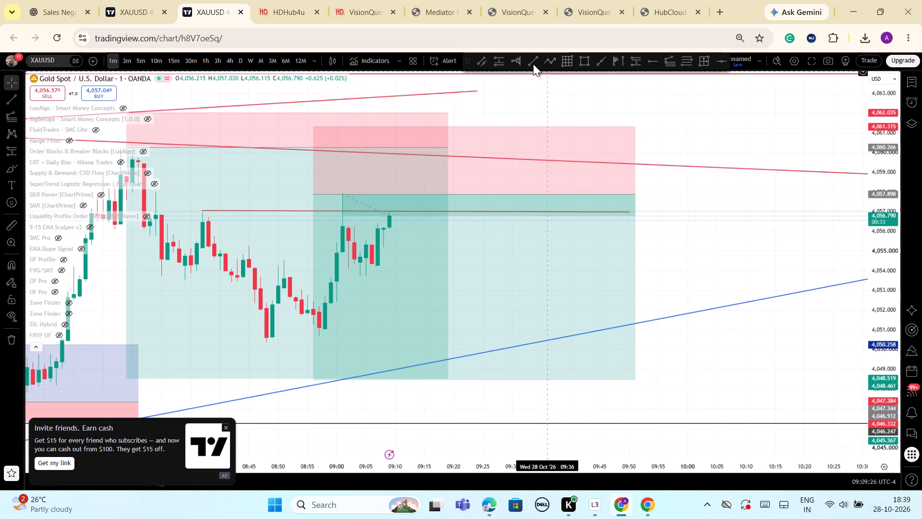
pyautogui.click(635, 58)
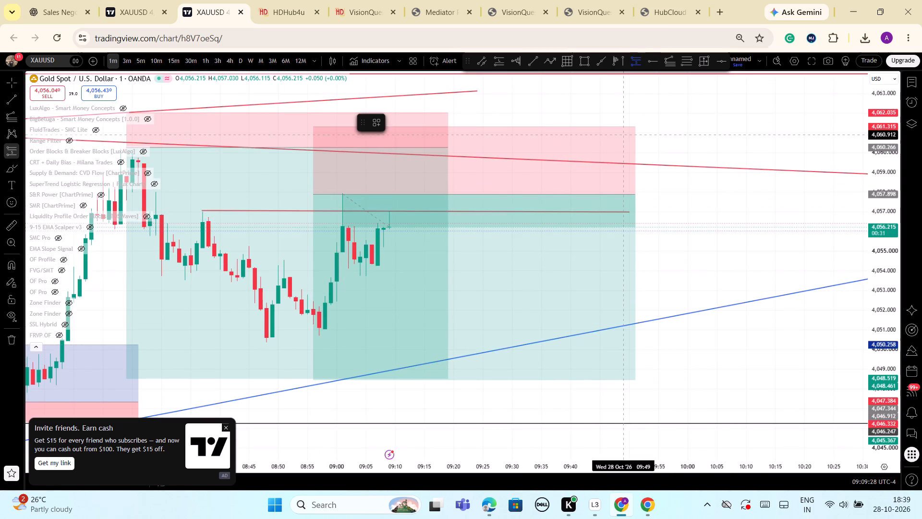
pyautogui.click(393, 211)
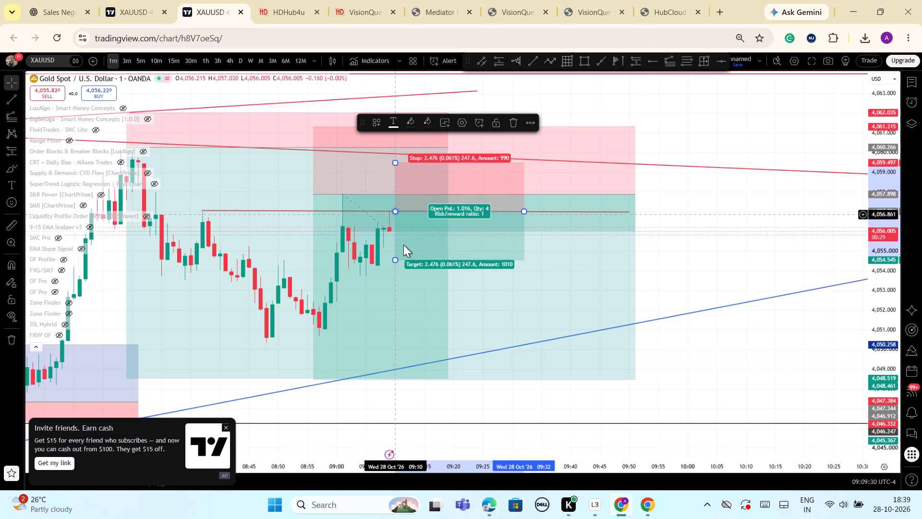
# Adjust the new short position's target to about 4,051.9 and its stop to about 4,057.94, near the 09:01 high.
pyautogui.moveTo(394, 260); pyautogui.dragTo(395, 283)
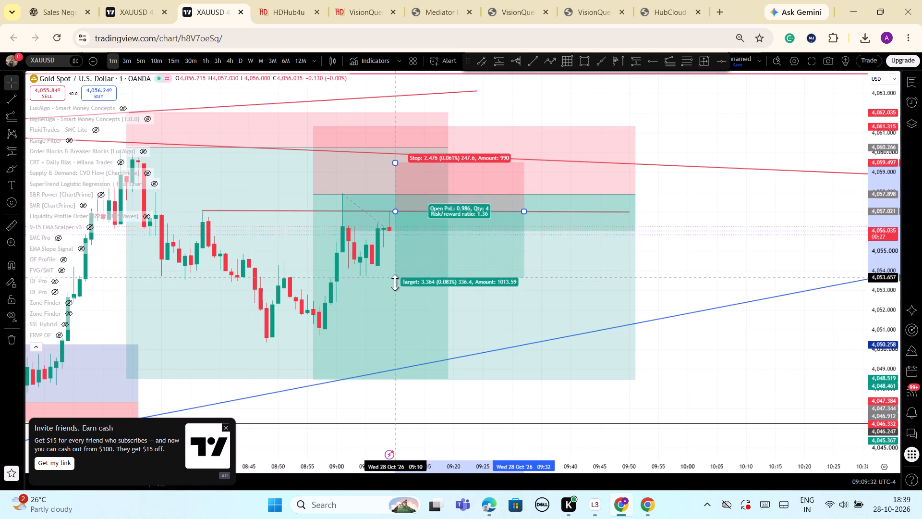
pyautogui.moveTo(395, 283); pyautogui.dragTo(393, 312)
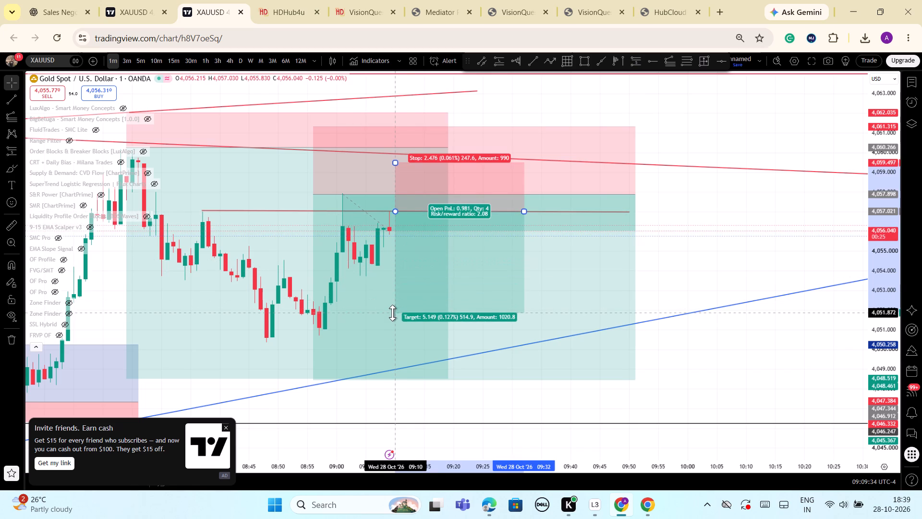
pyautogui.moveTo(395, 162); pyautogui.dragTo(396, 175)
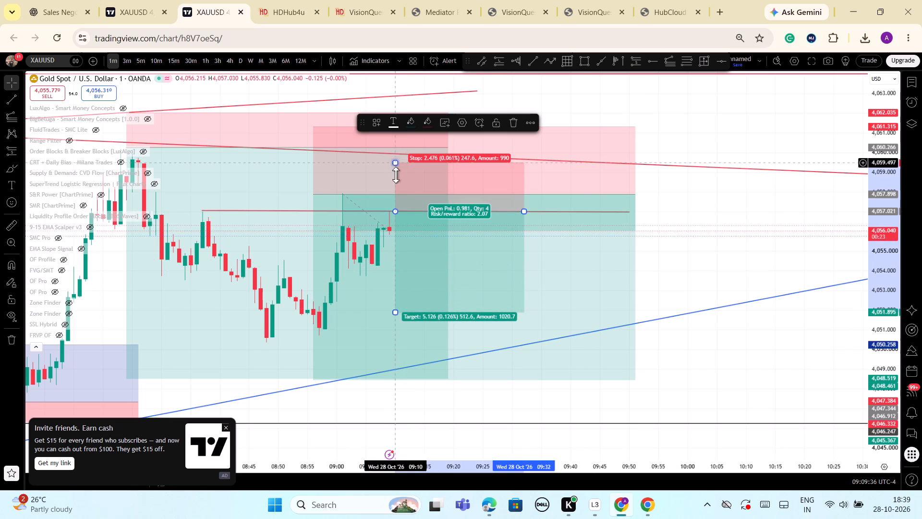
pyautogui.moveTo(396, 175); pyautogui.dragTo(393, 194)
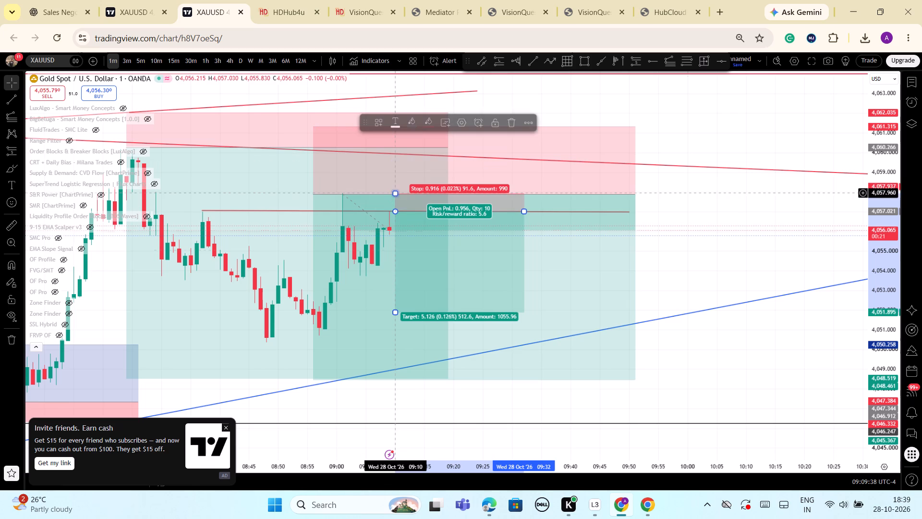
# Shift the whole new short position back to about 09:08, with its entry at about 4,057.07.
pyautogui.moveTo(686, 250); pyautogui.dragTo(689, 262)
pyautogui.moveTo(500, 290); pyautogui.dragTo(491, 289)
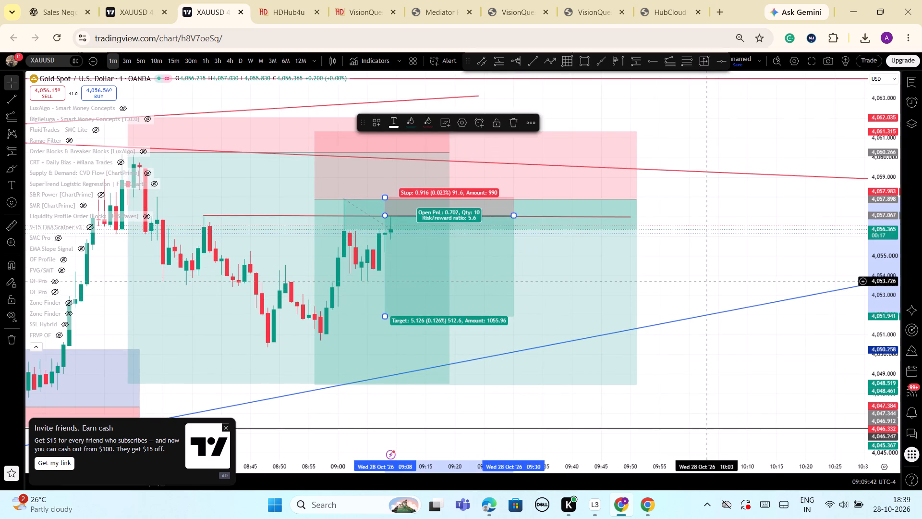
pyautogui.click(713, 268)
# Examine the new short position against the two earlier shorts, the rising blue trendline and the surrounding levels at different scales.
pyautogui.scroll(-3, 749, 287)
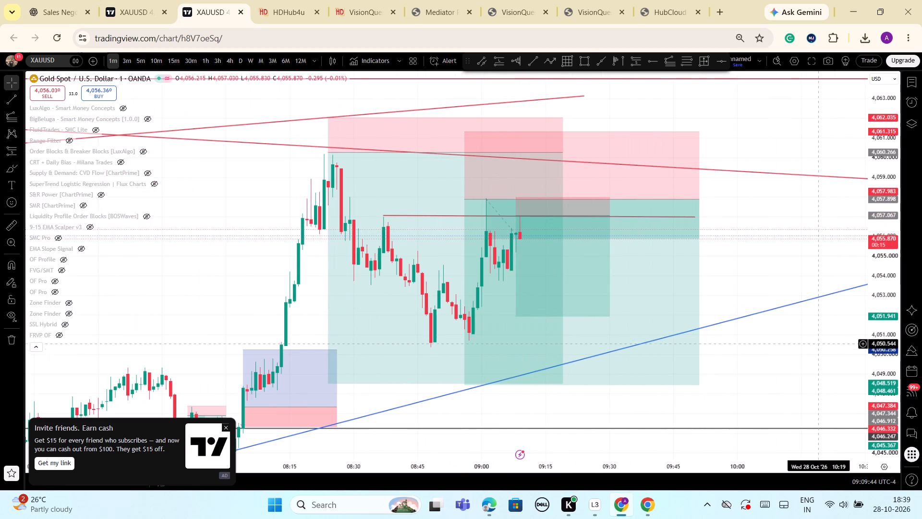
pyautogui.moveTo(892, 315); pyautogui.dragTo(884, 385)
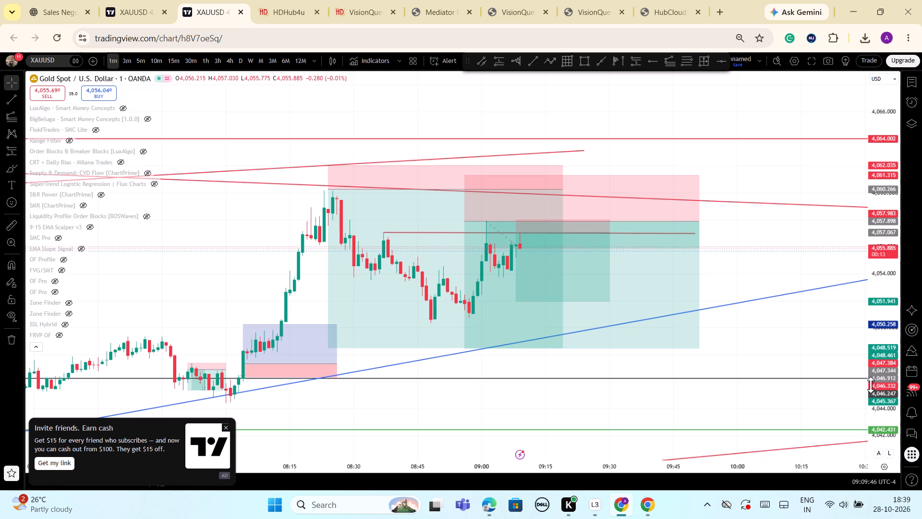
pyautogui.moveTo(881, 370); pyautogui.dragTo(900, 311)
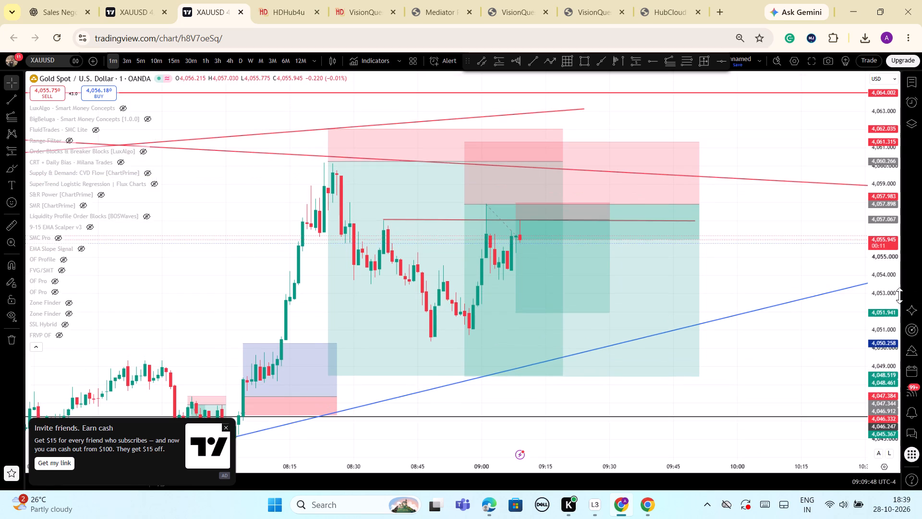
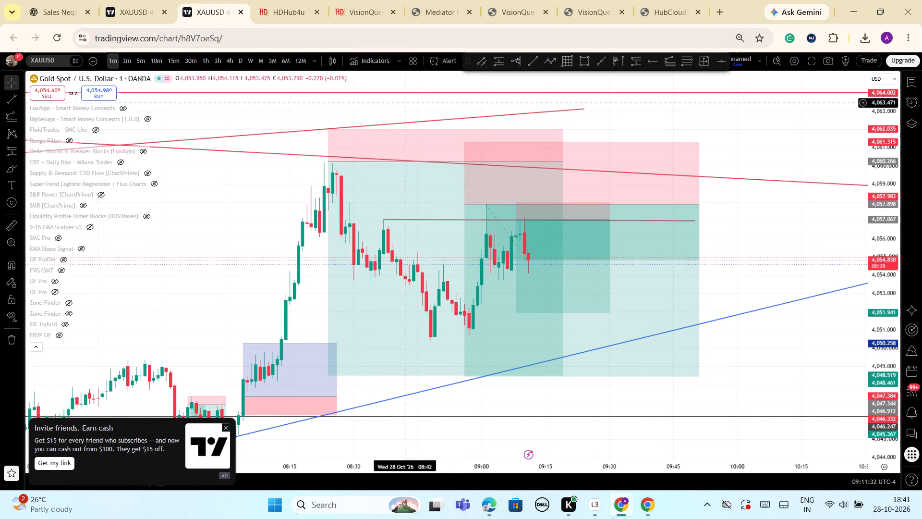
# Switch to Loggy3 and look through today's list of recorded sessions.
pyautogui.click(598, 510)
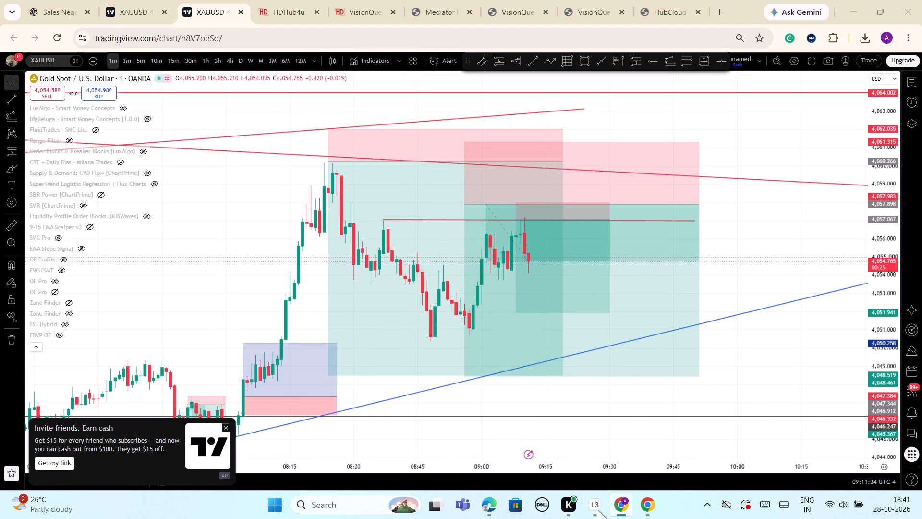
pyautogui.click(593, 509)
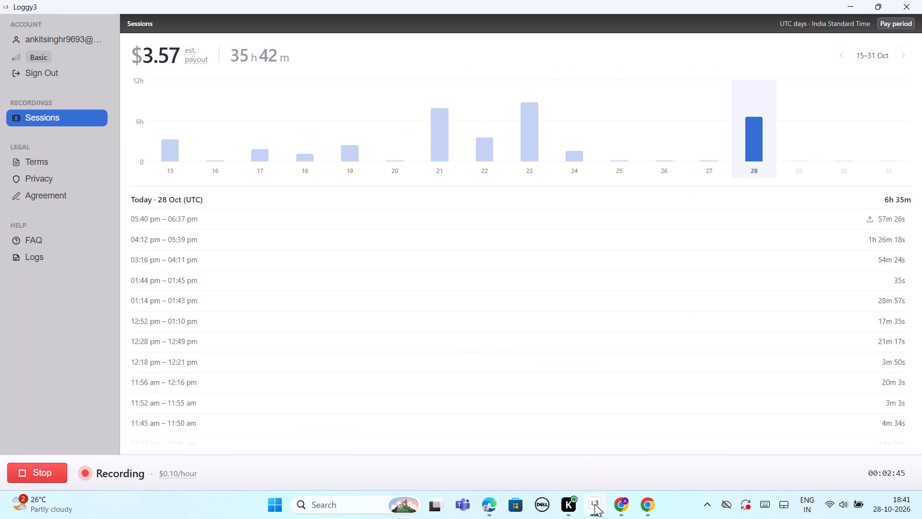
pyautogui.scroll(-2, 303, 286)
pyautogui.scroll(5, 303, 286)
pyautogui.click(597, 511)
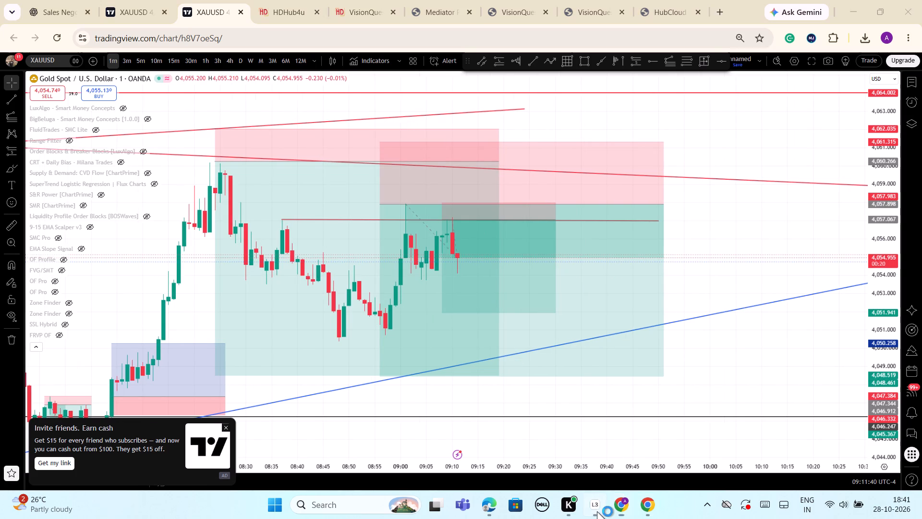
pyautogui.scroll(1, 575, 327)
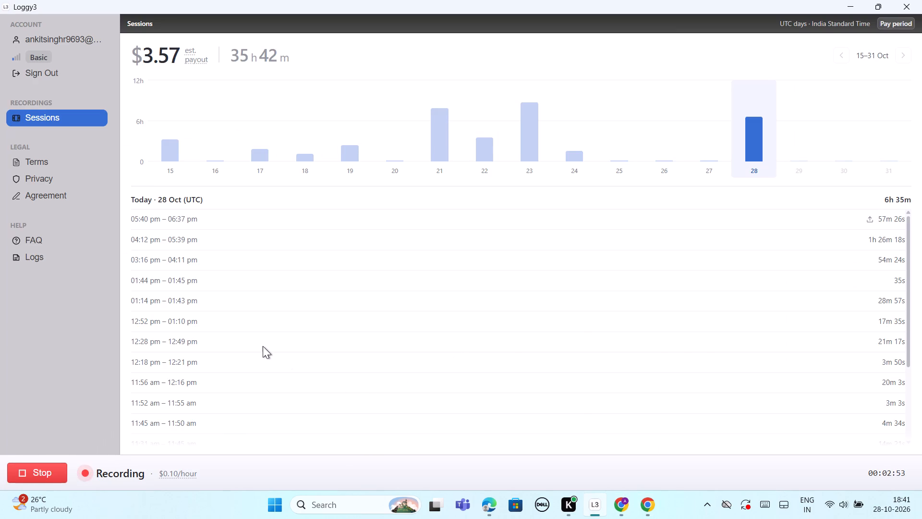
pyautogui.scroll(-1, 261, 346)
pyautogui.scroll(6, 261, 346)
pyautogui.scroll(-5, 259, 340)
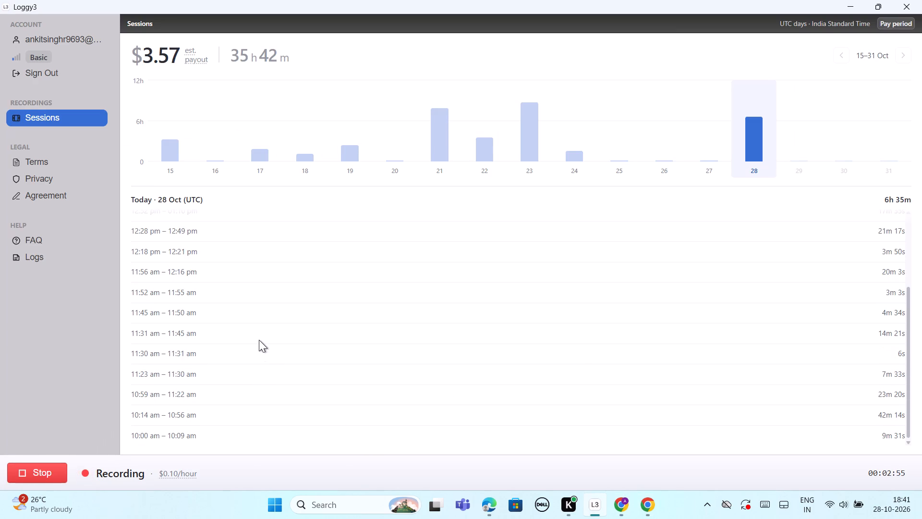
pyautogui.scroll(4, 259, 340)
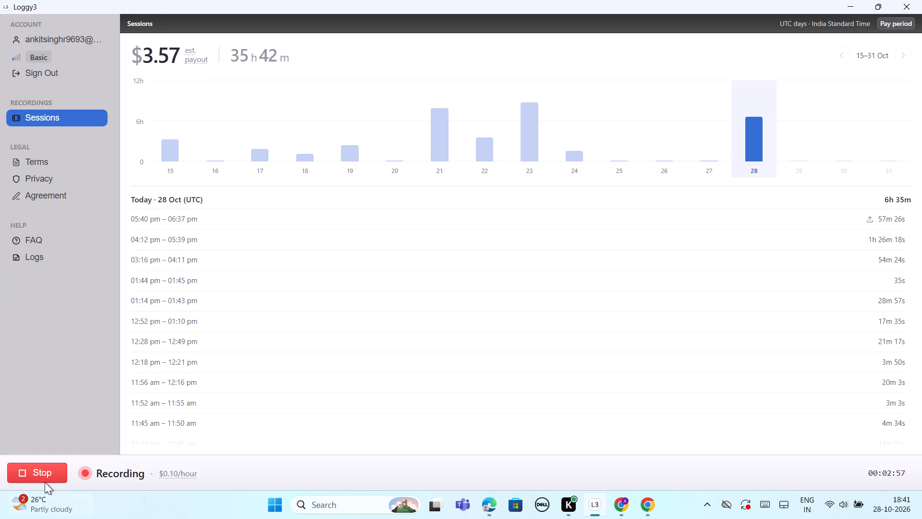
# Stop the running Loggy3 recording, close its window and return to the XAUUSD chart.
pyautogui.moveTo(47, 471); pyautogui.dragTo(51, 471)
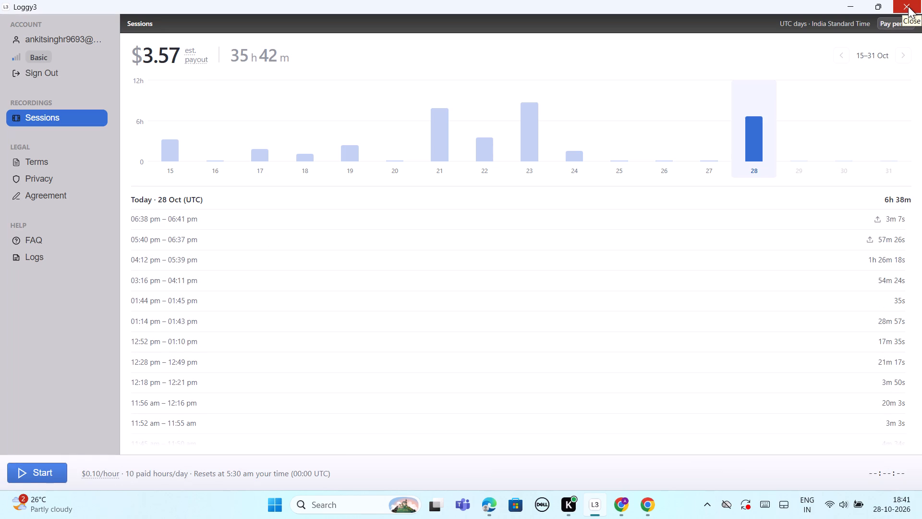
pyautogui.click(908, 6)
pyautogui.click(593, 270)
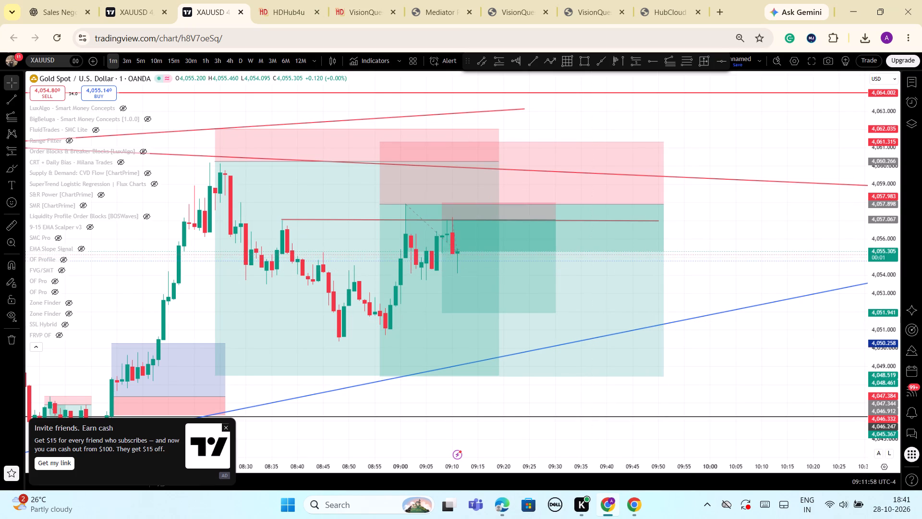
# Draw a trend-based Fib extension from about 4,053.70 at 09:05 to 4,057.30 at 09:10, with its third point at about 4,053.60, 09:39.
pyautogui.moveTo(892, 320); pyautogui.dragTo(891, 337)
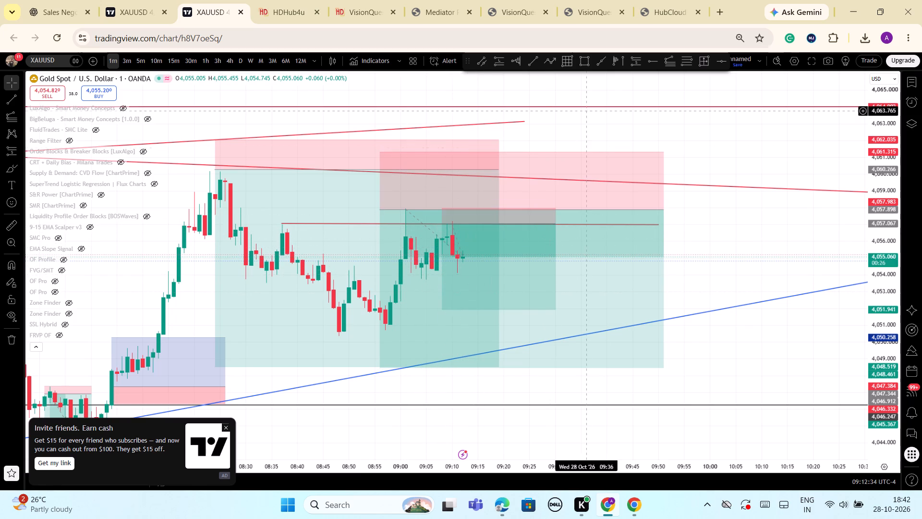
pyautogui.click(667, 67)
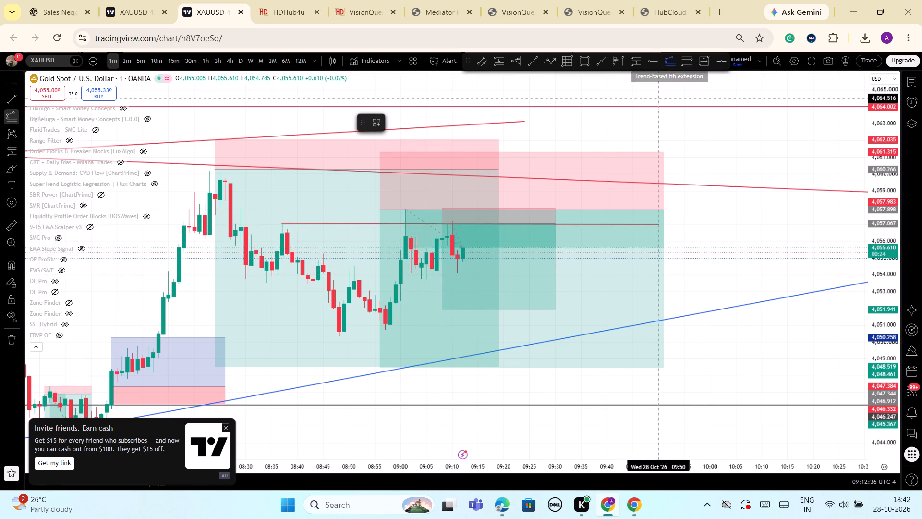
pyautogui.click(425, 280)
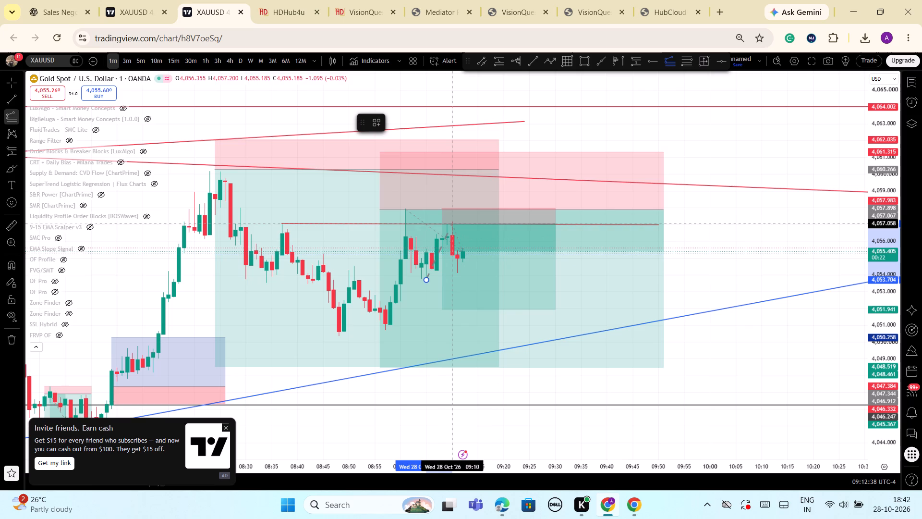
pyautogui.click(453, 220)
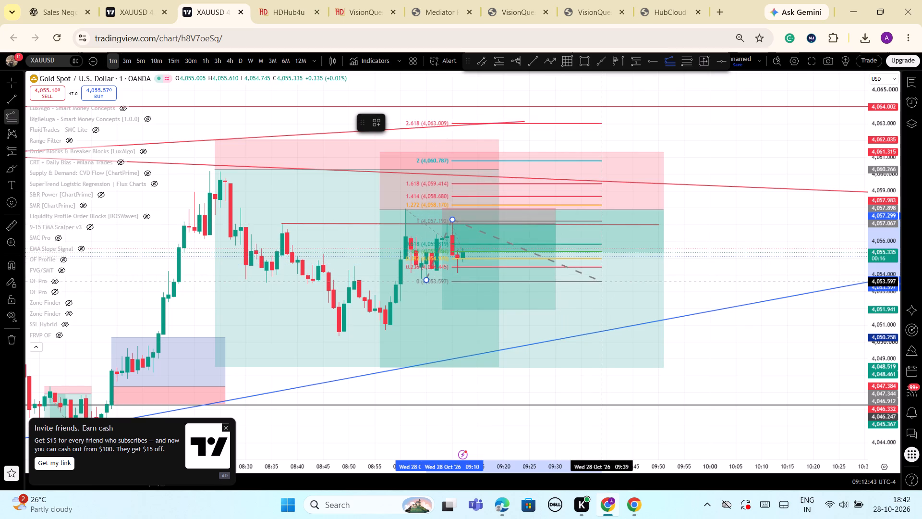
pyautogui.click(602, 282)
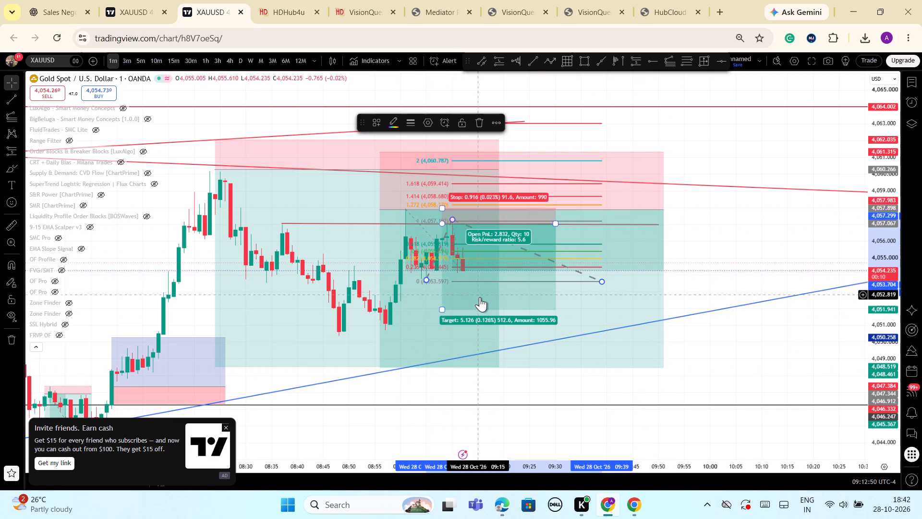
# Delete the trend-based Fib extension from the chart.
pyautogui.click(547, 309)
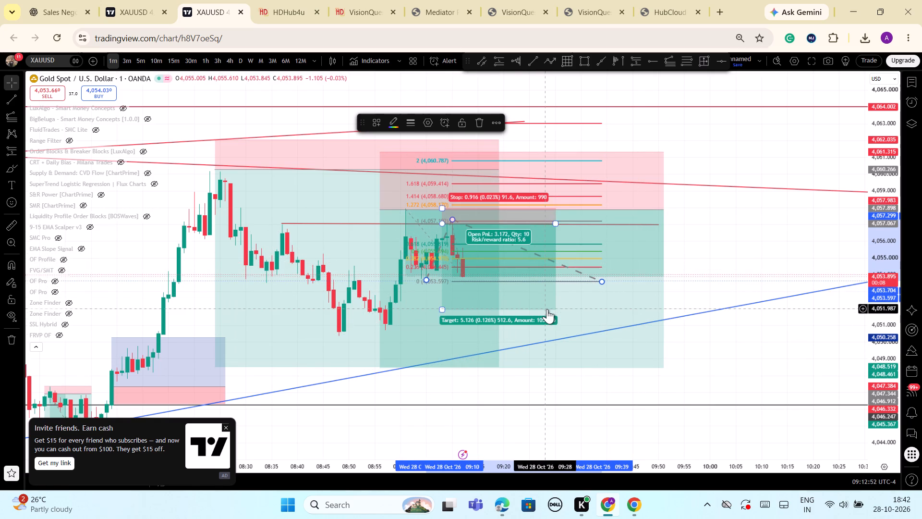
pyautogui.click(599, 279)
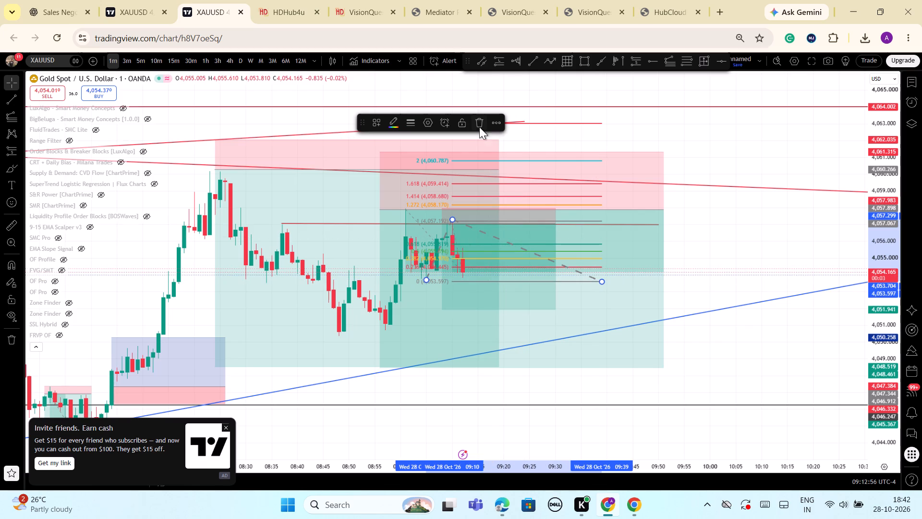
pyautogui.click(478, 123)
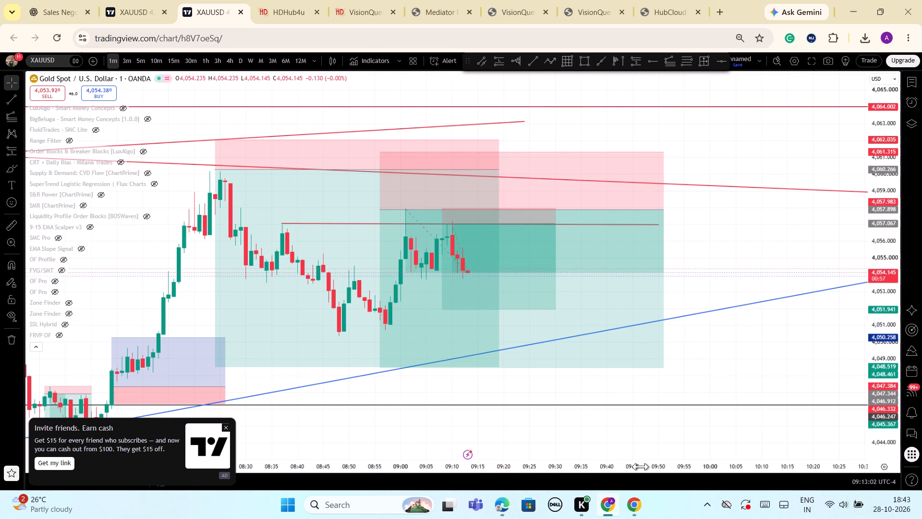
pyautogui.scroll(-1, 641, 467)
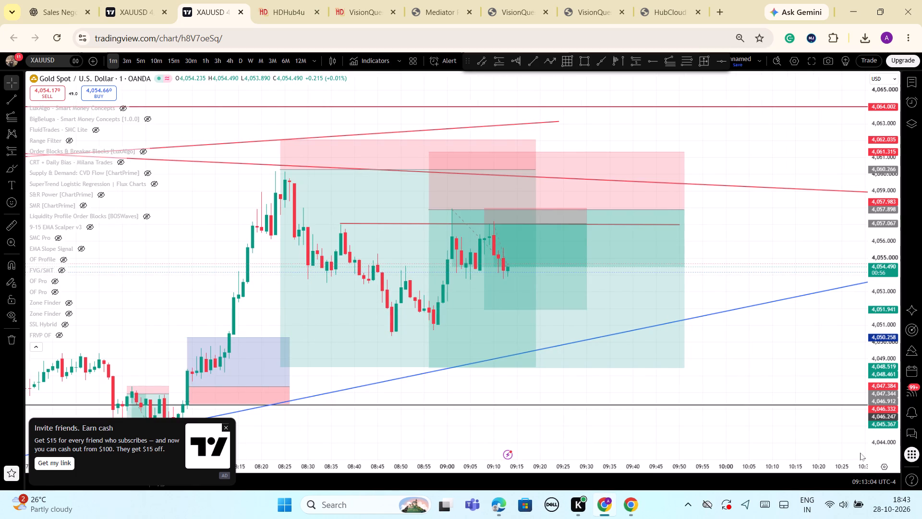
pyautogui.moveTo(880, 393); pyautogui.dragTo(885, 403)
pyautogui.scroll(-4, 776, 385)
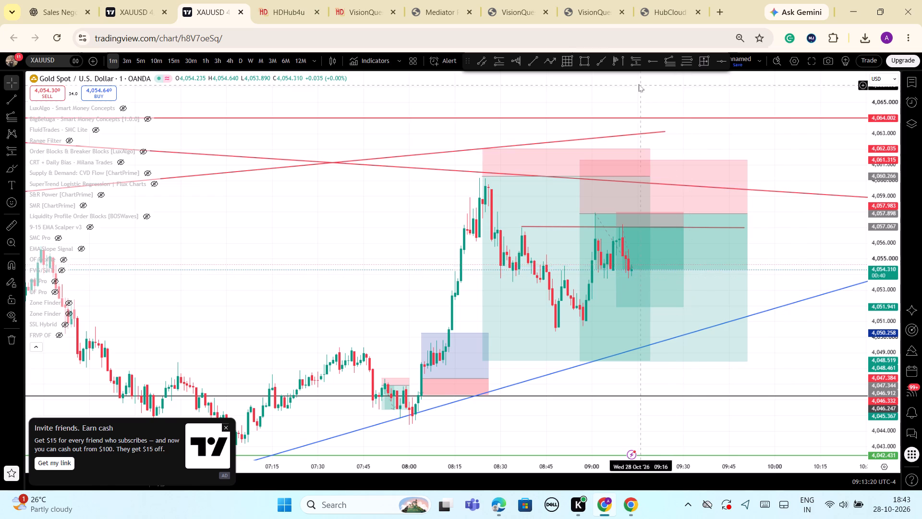
# Close the VisionQuest, Mediator, HubCloud and HDHub4u tabs, and check the recent download history along the way.
pyautogui.click(547, 13)
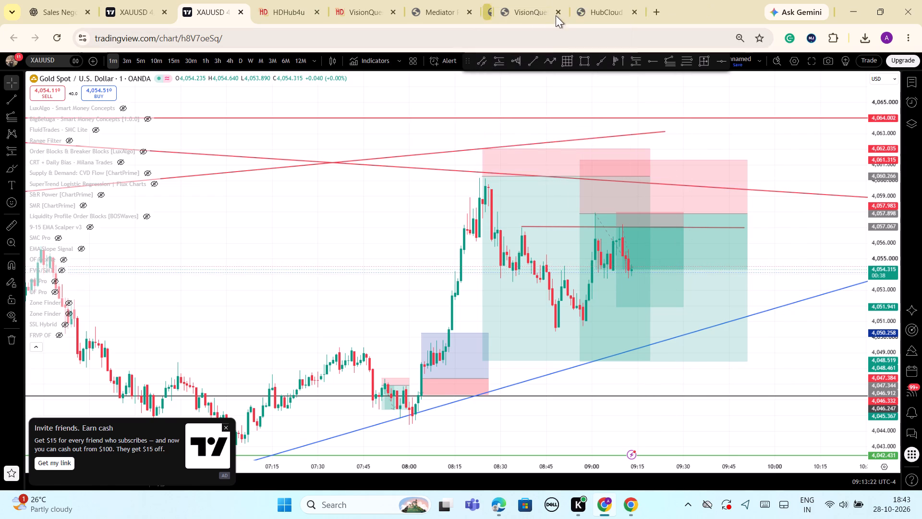
pyautogui.click(865, 37)
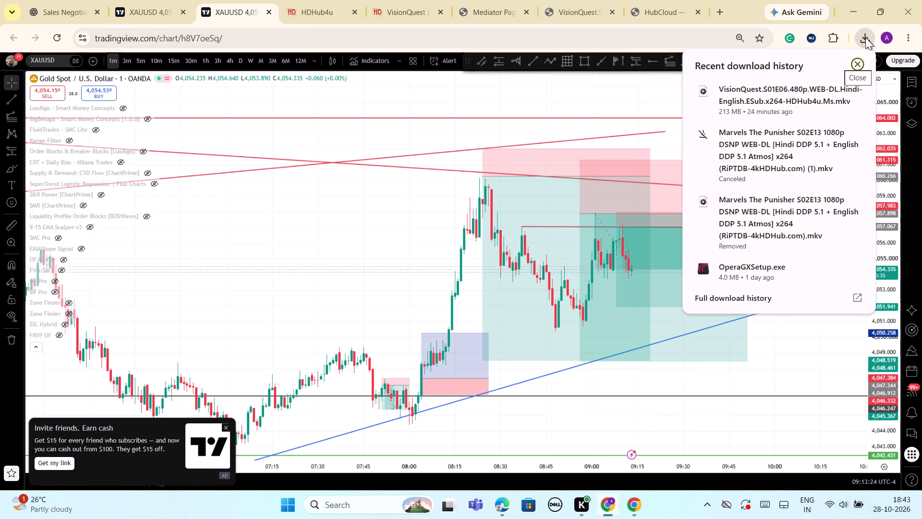
pyautogui.click(588, 109)
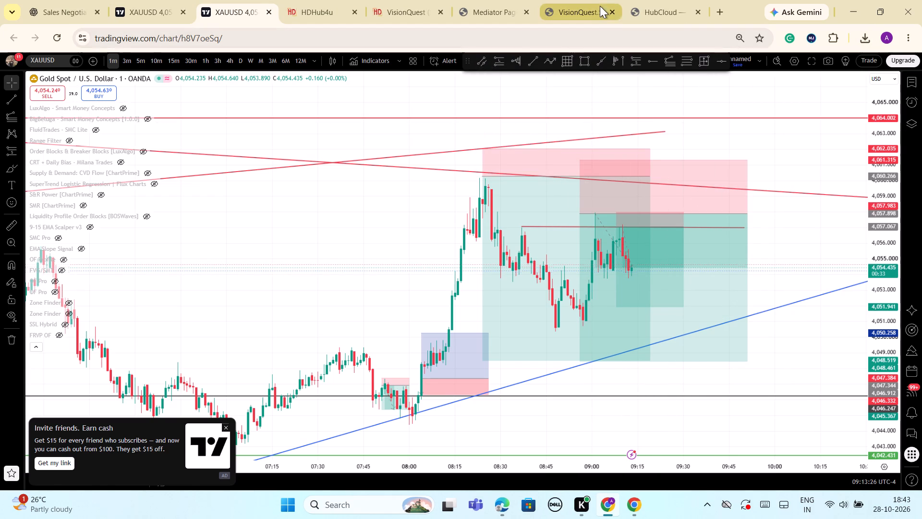
pyautogui.click(613, 9)
pyautogui.click(524, 11)
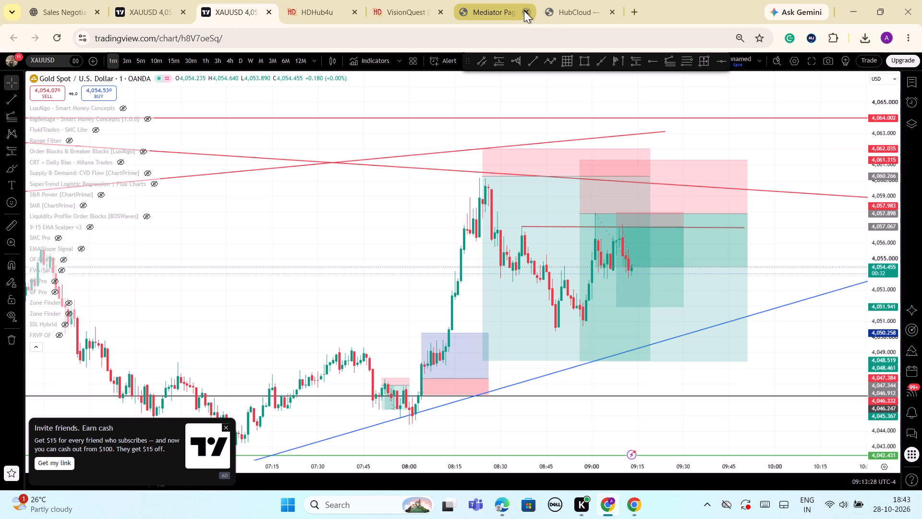
pyautogui.click(523, 10)
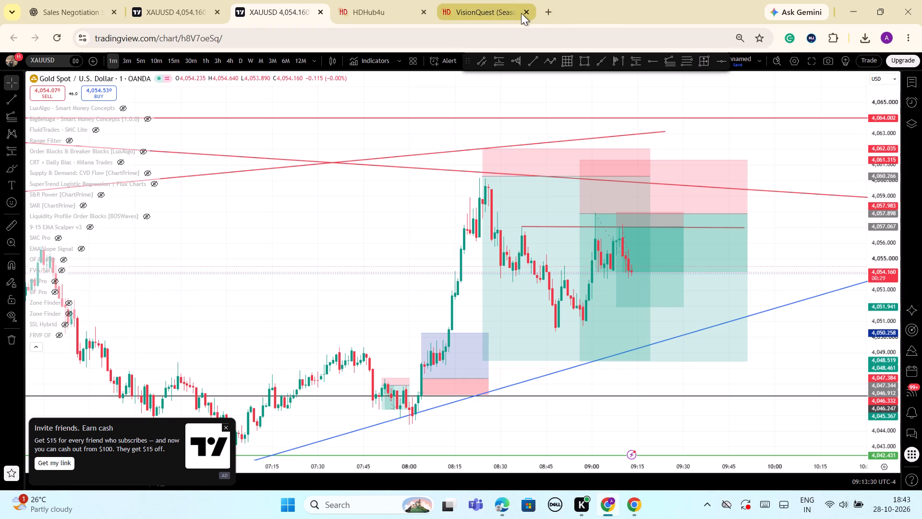
pyautogui.click(526, 12)
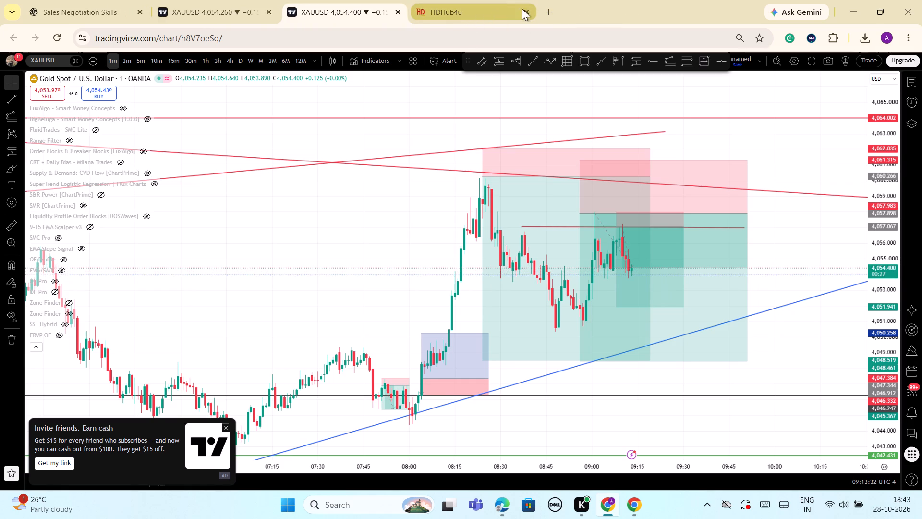
pyautogui.click(527, 12)
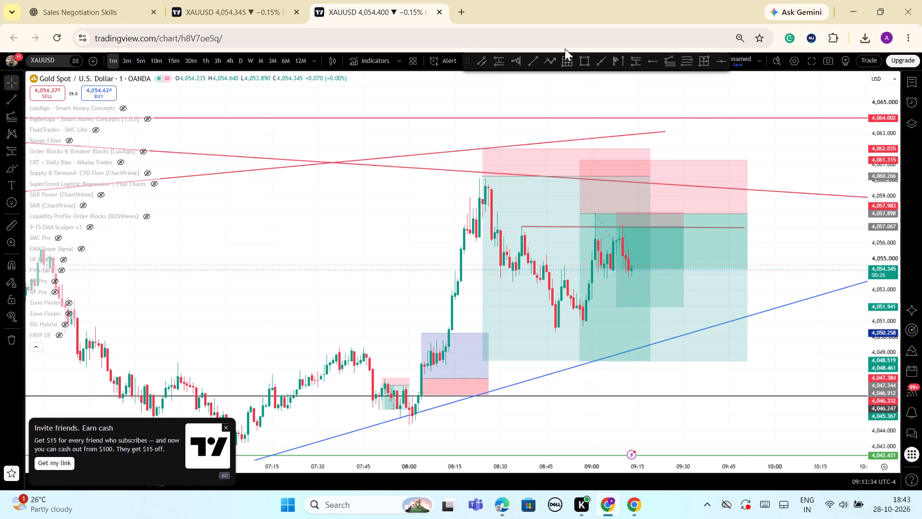
# Collapse the list of hidden indicators on the 1-minute XAUUSD chart.
pyautogui.moveTo(886, 374); pyautogui.dragTo(889, 393)
pyautogui.scroll(-1, 772, 340)
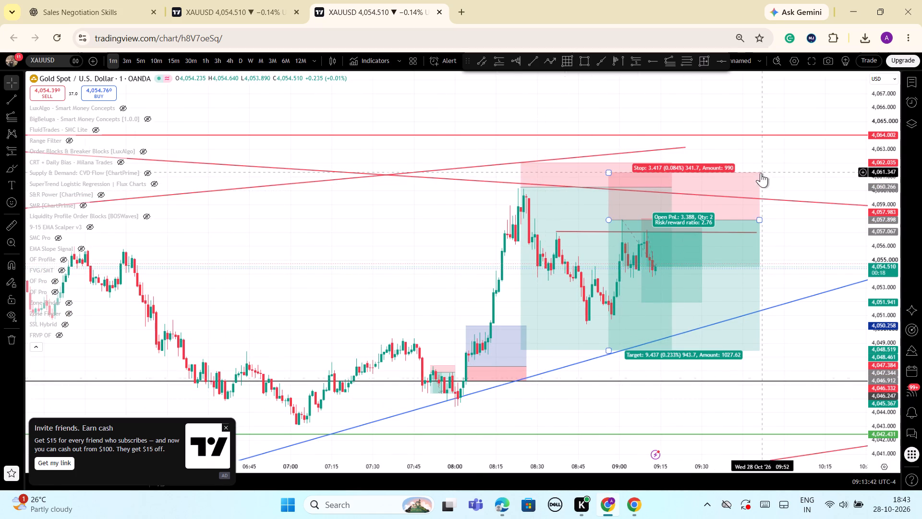
pyautogui.click(36, 344)
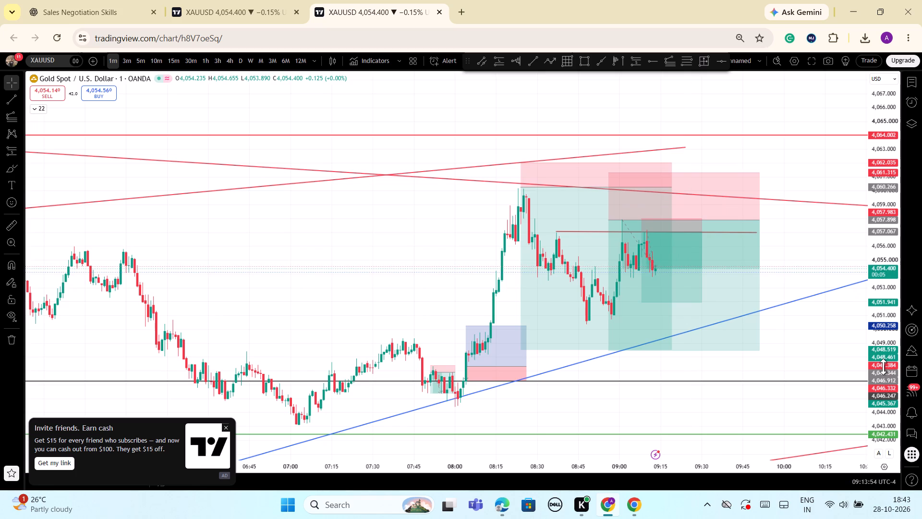
# Examine the pullback and short positions against the rising blue trendline, red trendlines and horizontal levels over wider and closer time ranges.
pyautogui.scroll(1, 883, 367)
pyautogui.moveTo(894, 333); pyautogui.dragTo(888, 414)
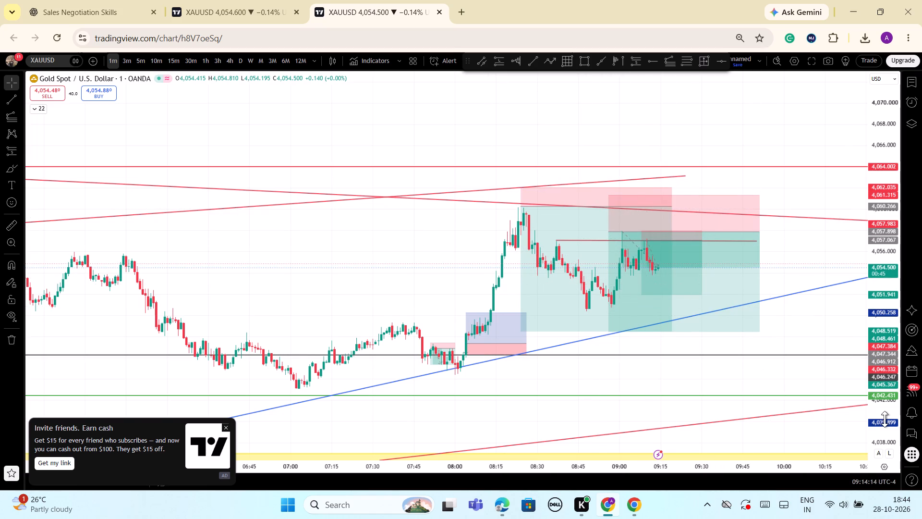
pyautogui.moveTo(885, 419); pyautogui.dragTo(874, 383)
pyautogui.scroll(3, 817, 380)
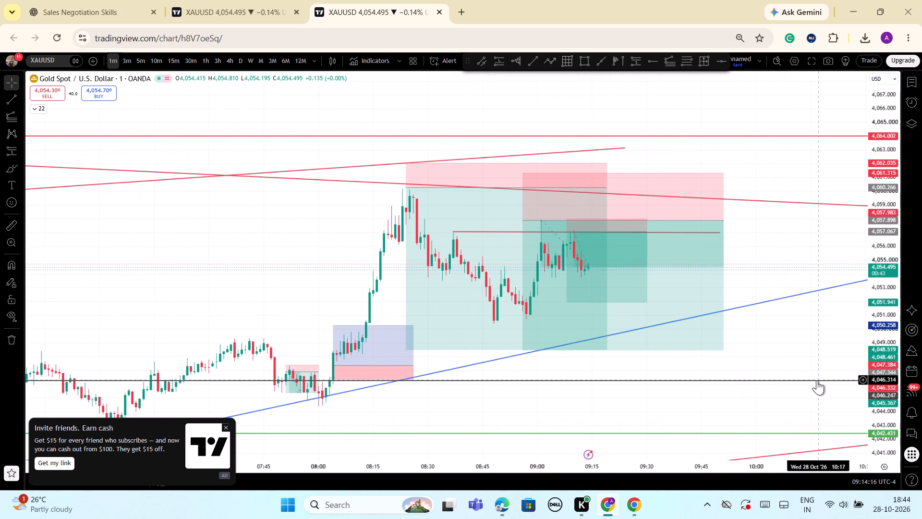
pyautogui.scroll(1, 817, 380)
pyautogui.scroll(-9, 817, 380)
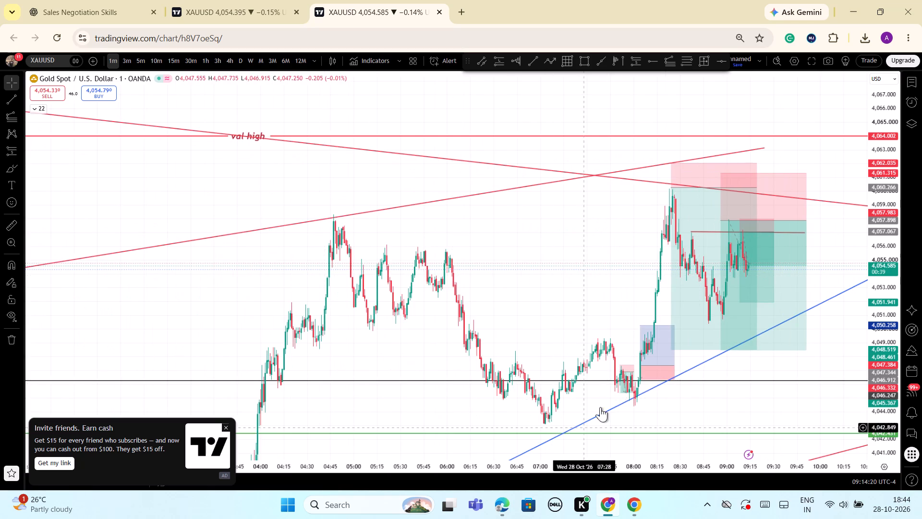
pyautogui.scroll(2, 853, 400)
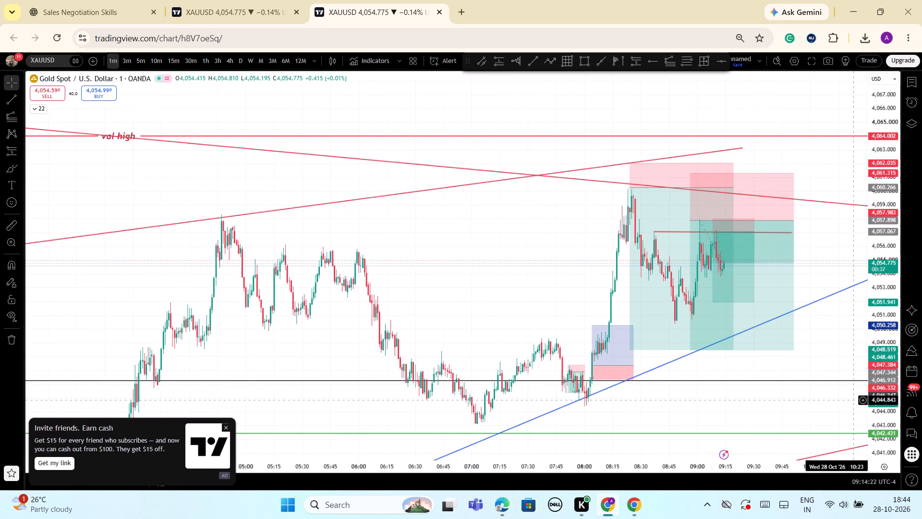
pyautogui.scroll(2, 853, 404)
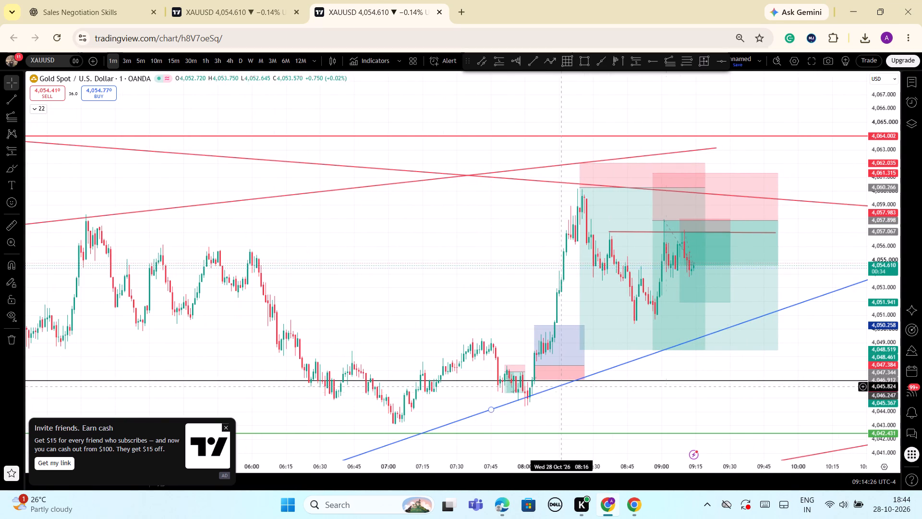
pyautogui.scroll(3, 741, 389)
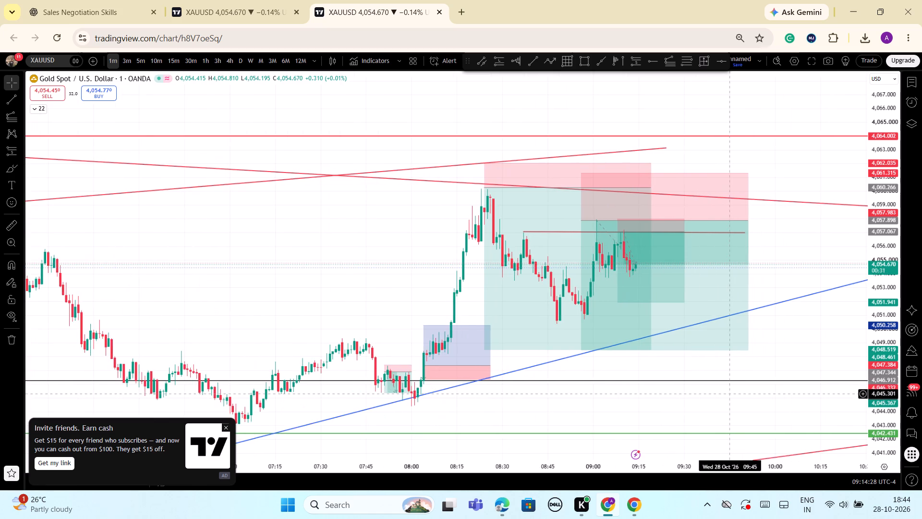
# Examine the latest 1-minute XAUUSD candles within the overlapping short positions against the short red resistance line and rising blue trendline at several price and time scales.
pyautogui.scroll(3, 730, 395)
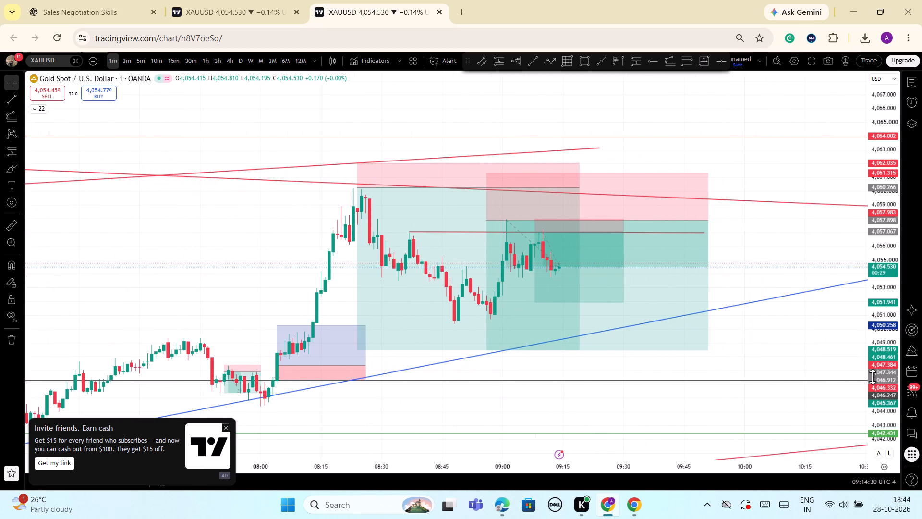
pyautogui.moveTo(892, 374); pyautogui.dragTo(896, 394)
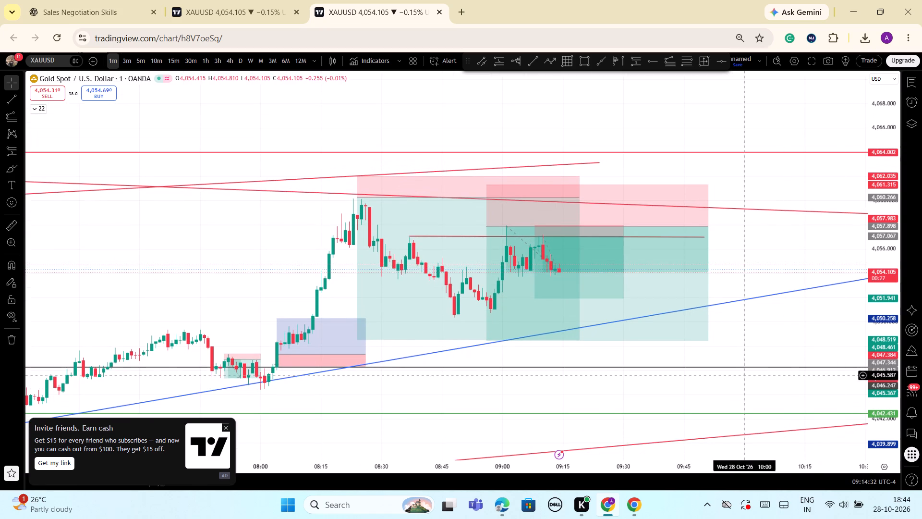
pyautogui.scroll(1, 854, 384)
pyautogui.moveTo(884, 381); pyautogui.dragTo(891, 287)
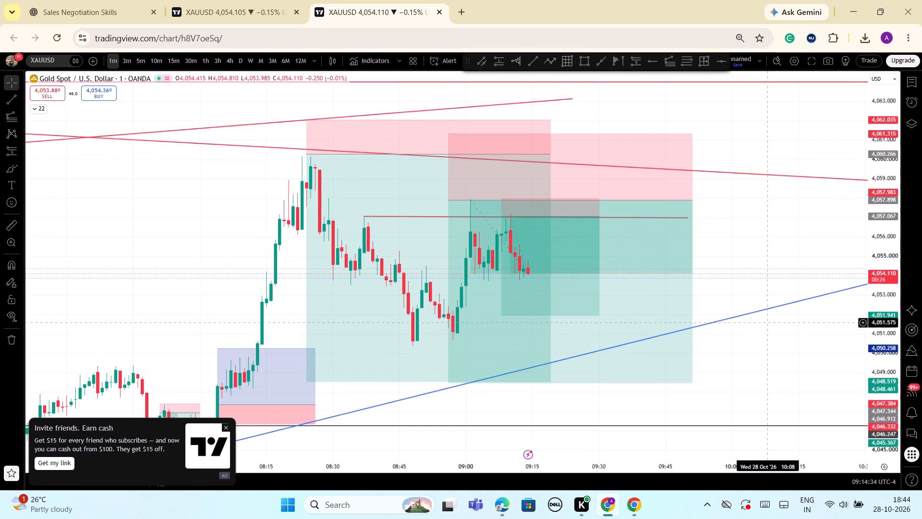
pyautogui.moveTo(895, 393); pyautogui.dragTo(889, 366)
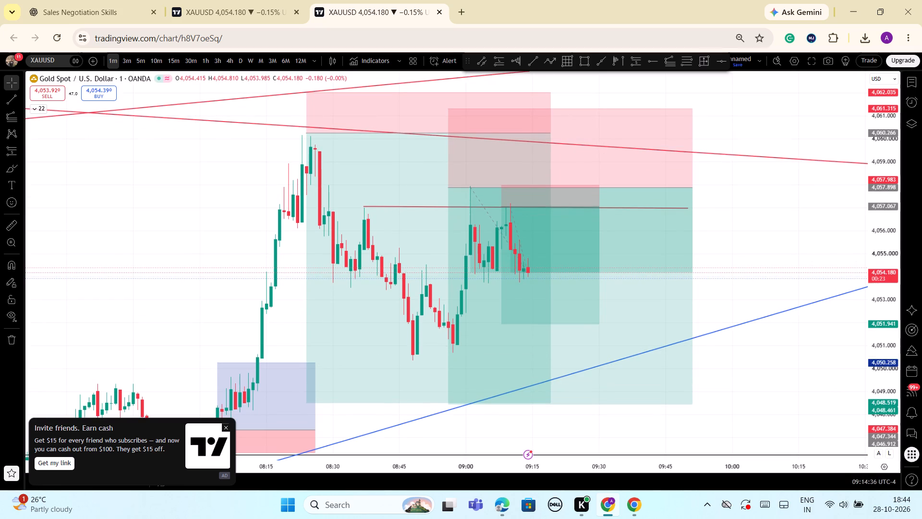
pyautogui.moveTo(879, 215); pyautogui.dragTo(840, 269)
pyautogui.scroll(-2, 740, 266)
pyautogui.moveTo(784, 260); pyautogui.dragTo(777, 260)
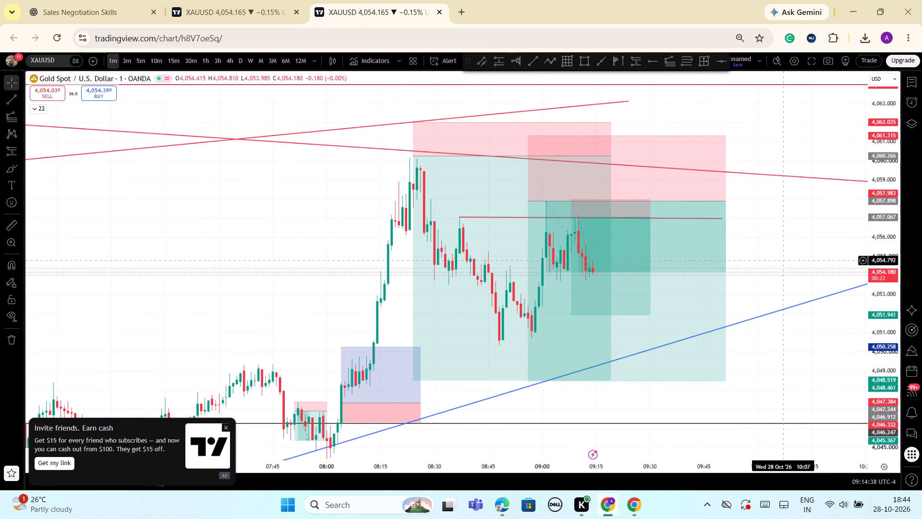
pyautogui.moveTo(777, 260); pyautogui.dragTo(743, 213)
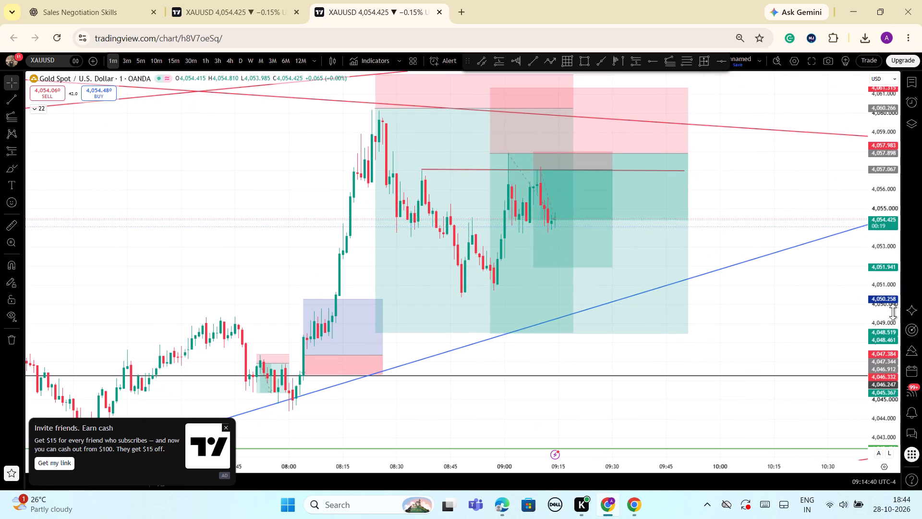
pyautogui.moveTo(889, 312); pyautogui.dragTo(889, 323)
pyautogui.moveTo(722, 194); pyautogui.dragTo(725, 193)
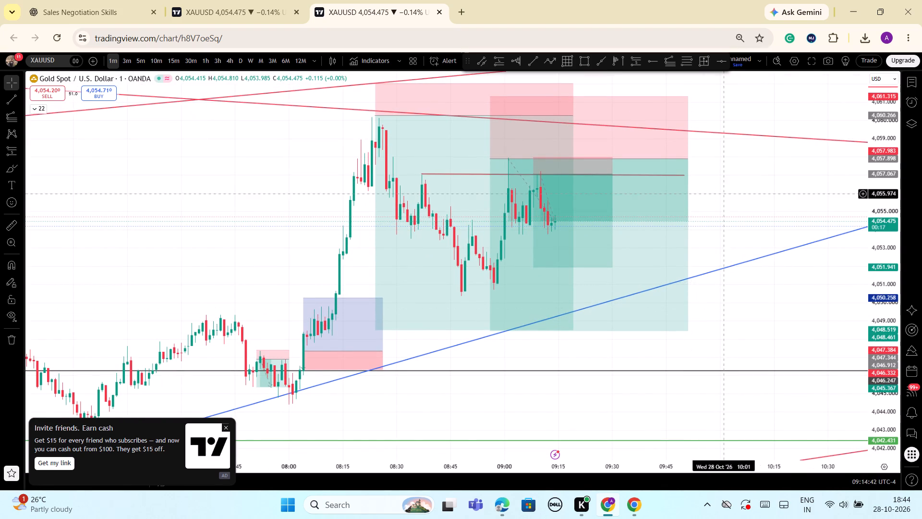
pyautogui.moveTo(725, 193); pyautogui.dragTo(726, 179)
pyautogui.moveTo(869, 161); pyautogui.dragTo(865, 190)
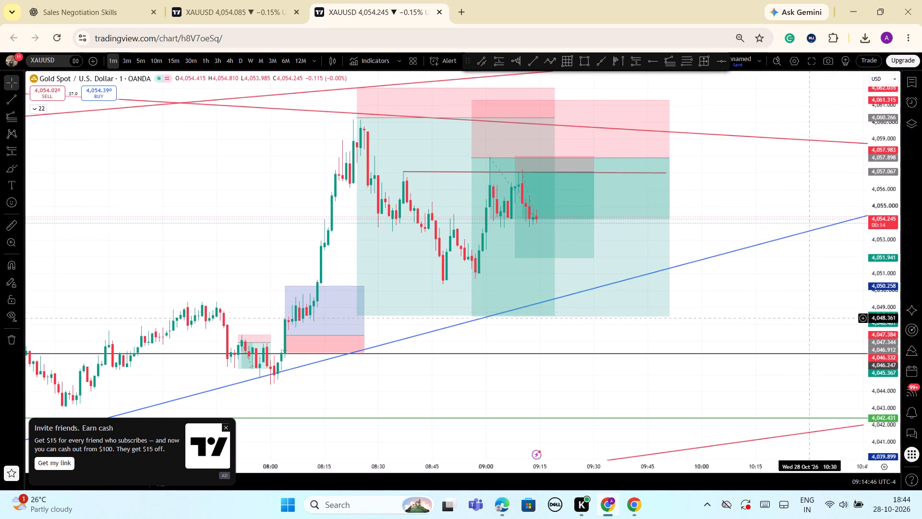
pyautogui.moveTo(879, 278); pyautogui.dragTo(879, 318)
pyautogui.scroll(-1, 804, 318)
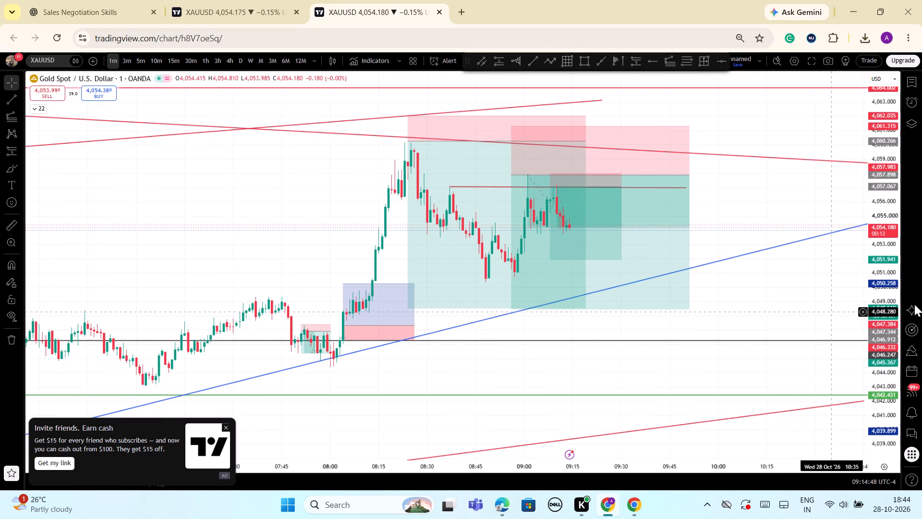
pyautogui.moveTo(892, 342); pyautogui.dragTo(876, 306)
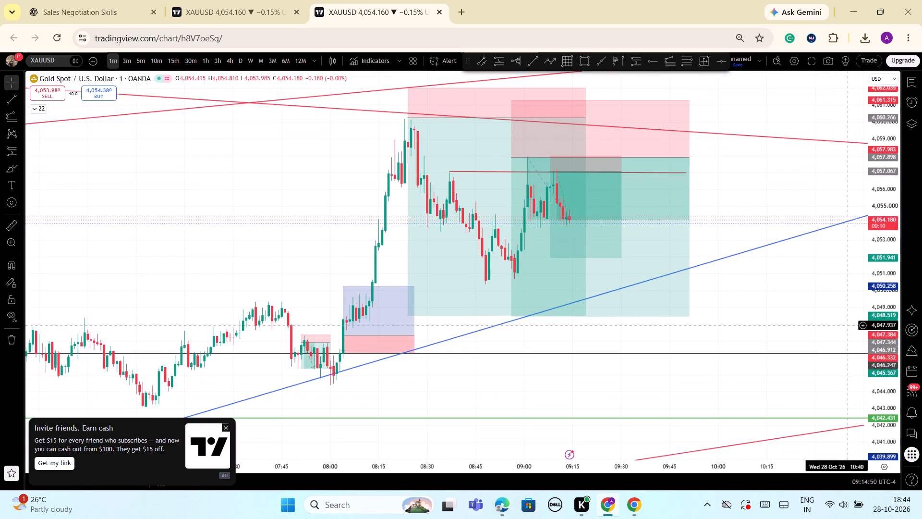
pyautogui.scroll(3, 848, 327)
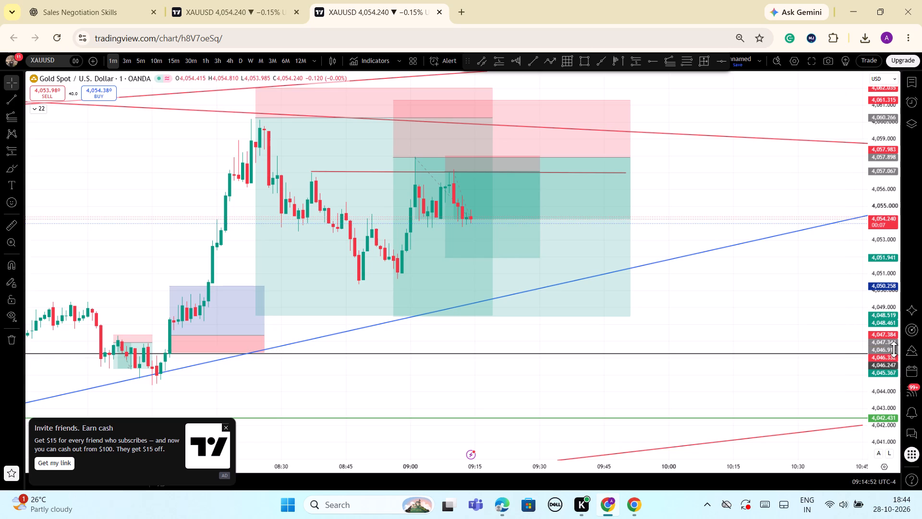
pyautogui.moveTo(885, 351); pyautogui.dragTo(873, 292)
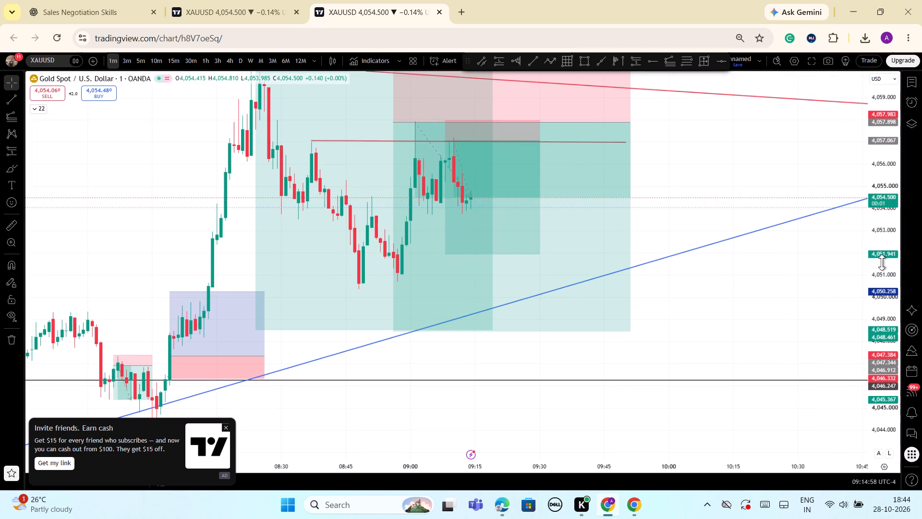
pyautogui.moveTo(880, 259); pyautogui.dragTo(876, 308)
pyautogui.moveTo(657, 231); pyautogui.dragTo(673, 200)
pyautogui.moveTo(889, 157); pyautogui.dragTo(882, 181)
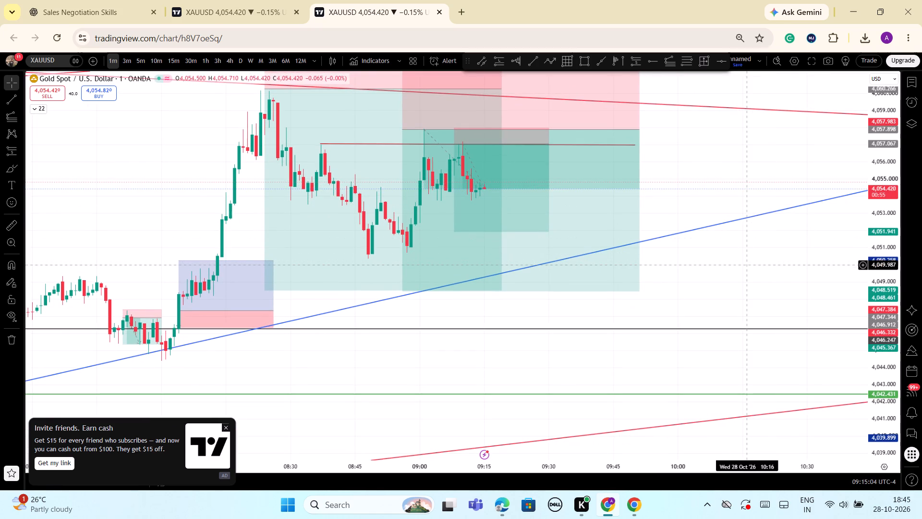
pyautogui.scroll(-1, 748, 265)
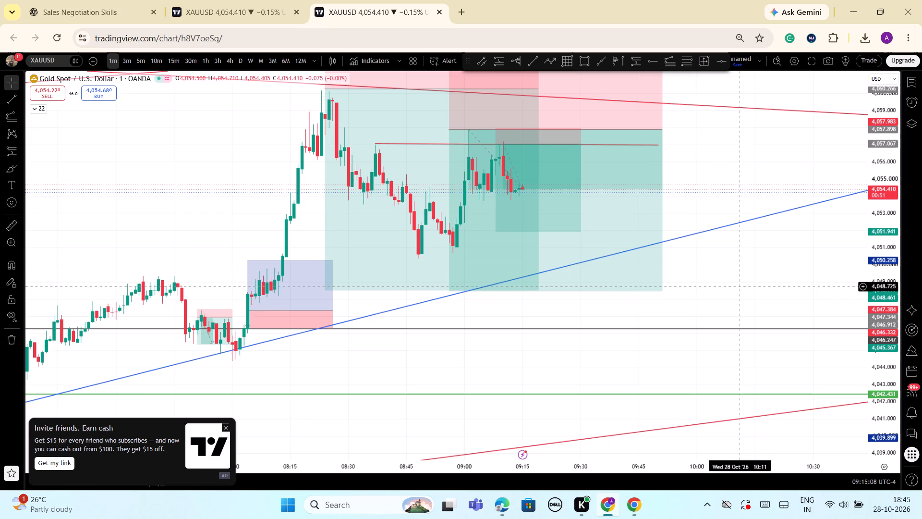
pyautogui.scroll(-2, 738, 292)
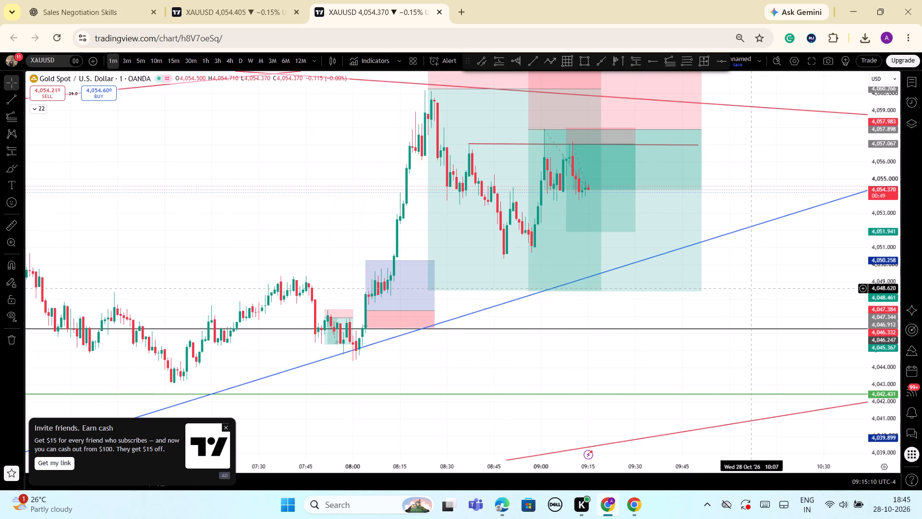
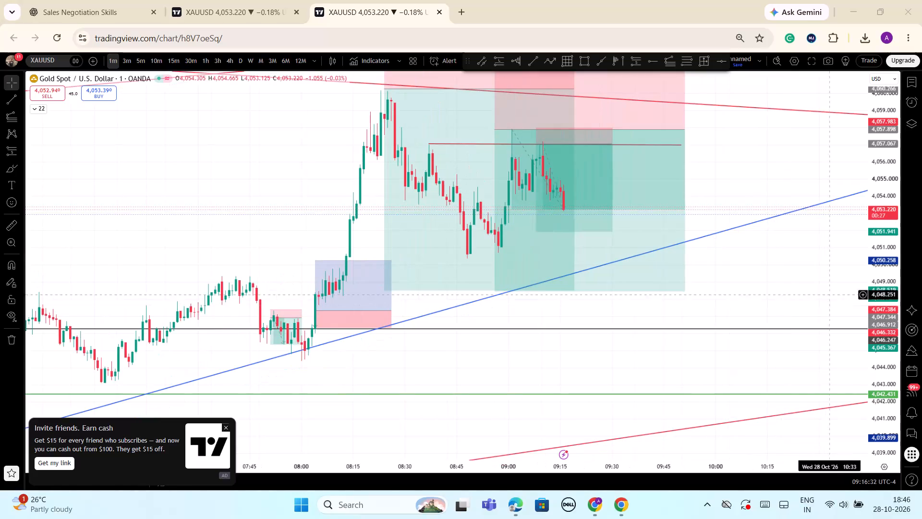
# Examine the latest 1-minute XAUUSD candles against the short positions, short red resistance line and rising blue trendline at several price and time scales.
pyautogui.moveTo(872, 335); pyautogui.dragTo(874, 364)
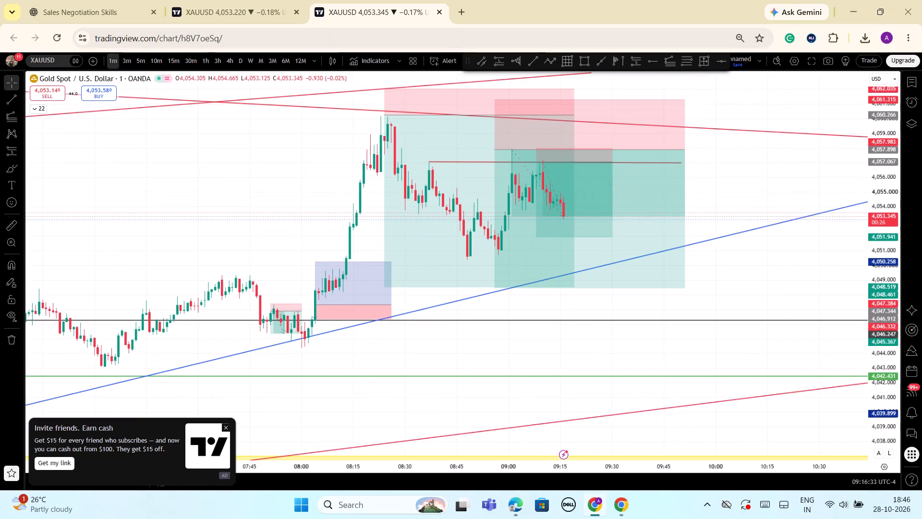
pyautogui.scroll(-3, 848, 363)
pyautogui.moveTo(879, 381); pyautogui.dragTo(870, 330)
pyautogui.scroll(2, 870, 330)
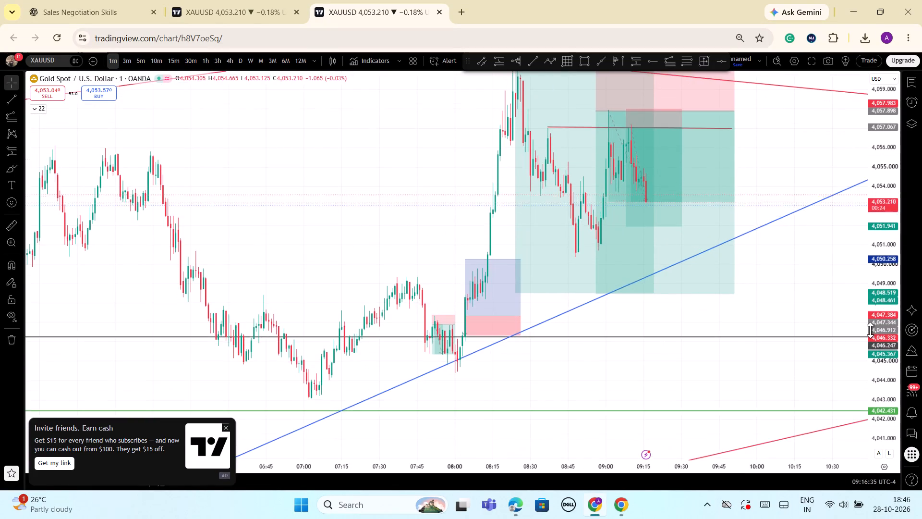
pyautogui.scroll(1, 870, 330)
pyautogui.scroll(-3, 870, 330)
pyautogui.moveTo(799, 301); pyautogui.dragTo(794, 302)
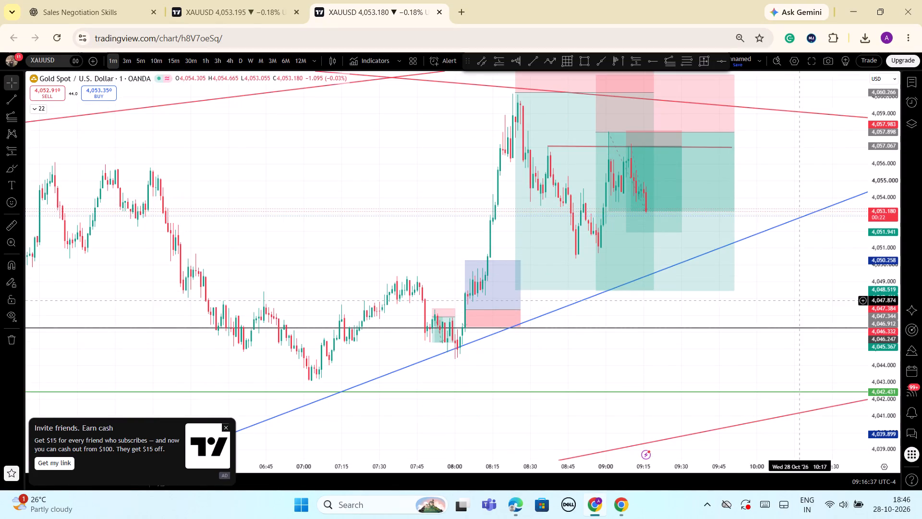
pyautogui.moveTo(794, 302); pyautogui.dragTo(753, 318)
pyautogui.scroll(3, 758, 316)
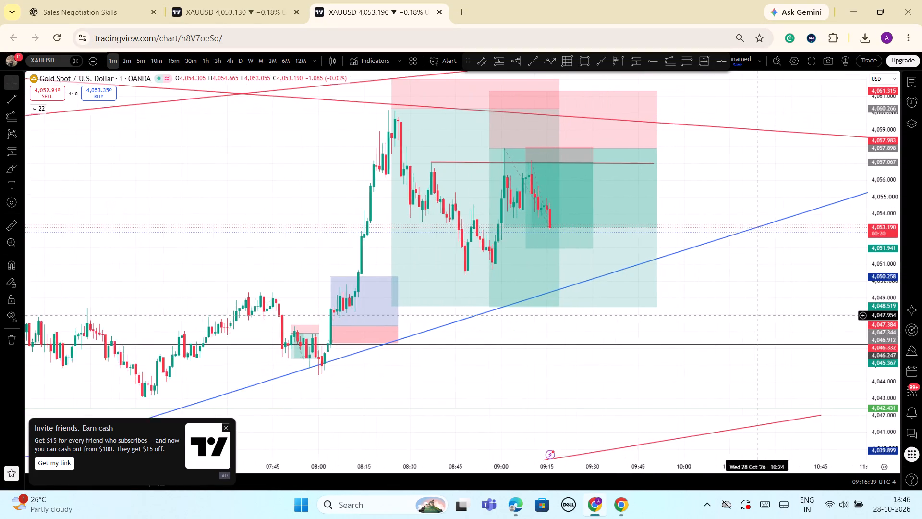
pyautogui.scroll(-2, 758, 317)
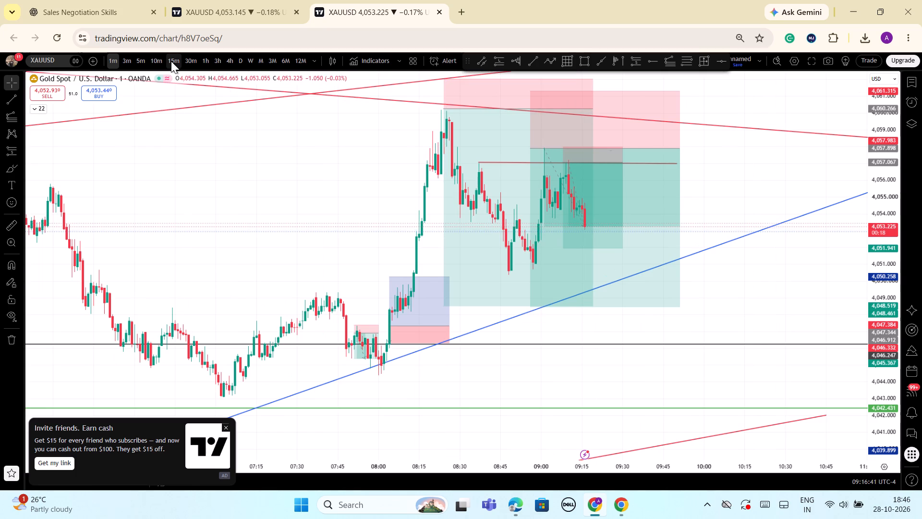
# Switch XAUUSD to the 15-minute chart and show the hidden SSL Hybrid indicator on it.
pyautogui.click(176, 63)
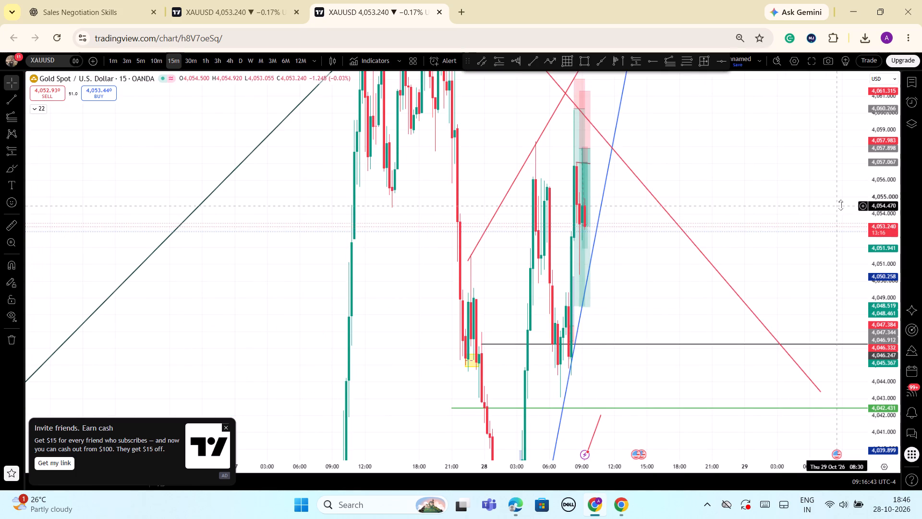
pyautogui.moveTo(879, 181); pyautogui.dragTo(871, 369)
pyautogui.scroll(3, 604, 305)
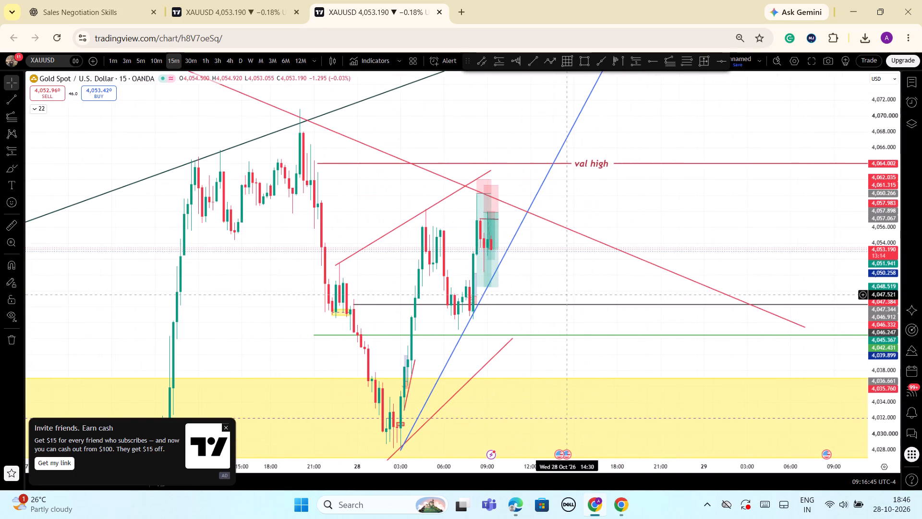
pyautogui.click(32, 109)
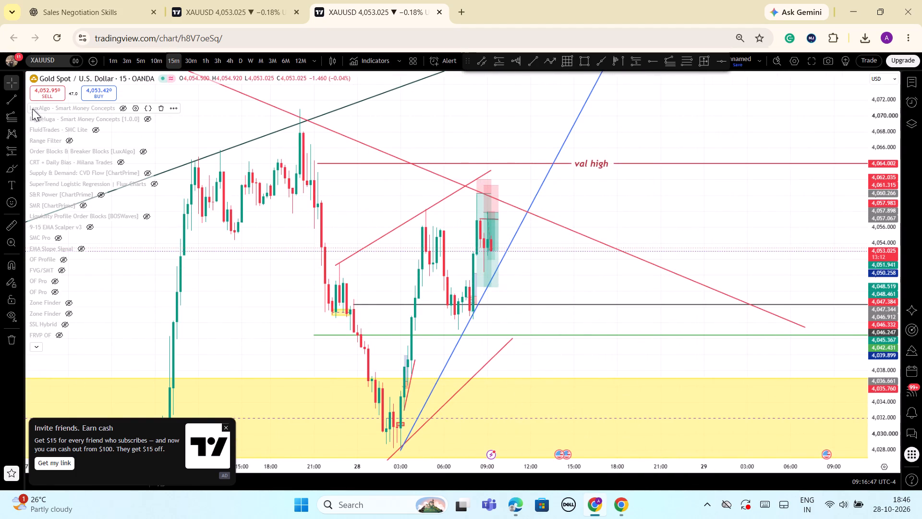
pyautogui.click(64, 323)
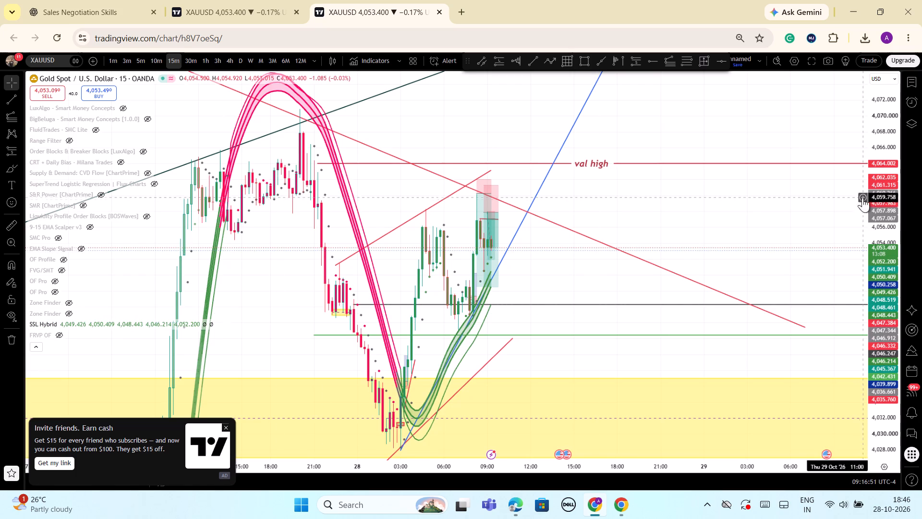
# Examine the 15-minute SSL Hybrid bands against the val high level, yellow zone, trendlines and short positions, including the earlier 27 October price action.
pyautogui.moveTo(868, 207); pyautogui.dragTo(893, 346)
pyautogui.moveTo(267, 288); pyautogui.dragTo(419, 162)
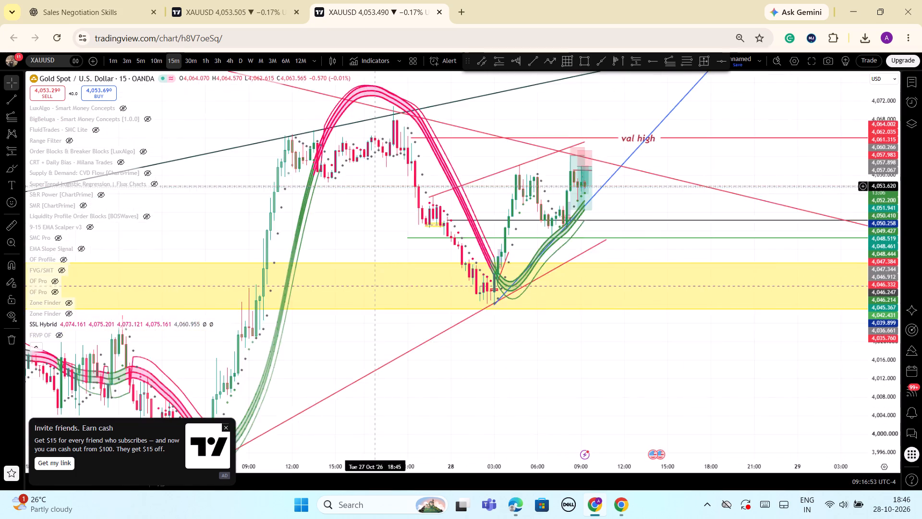
pyautogui.moveTo(419, 162); pyautogui.dragTo(523, 121)
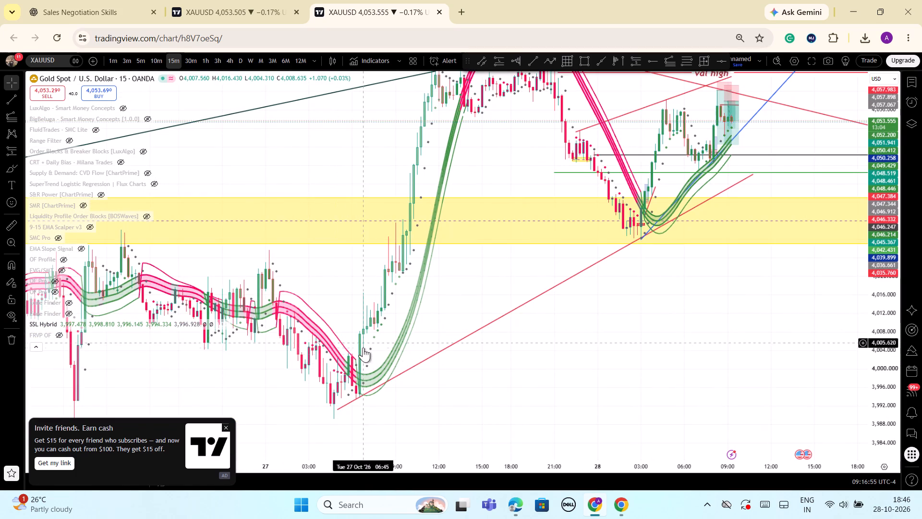
pyautogui.moveTo(517, 156); pyautogui.dragTo(478, 171)
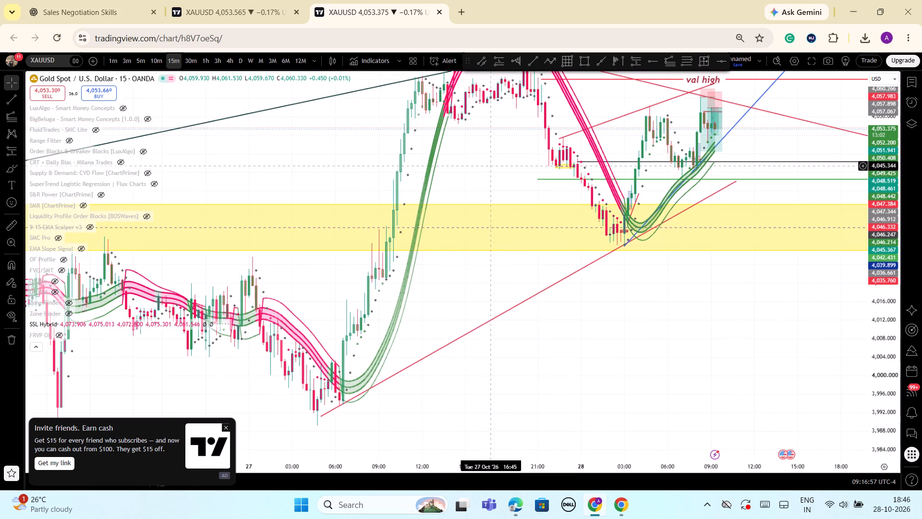
pyautogui.moveTo(478, 171); pyautogui.dragTo(306, 238)
pyautogui.scroll(1, 545, 333)
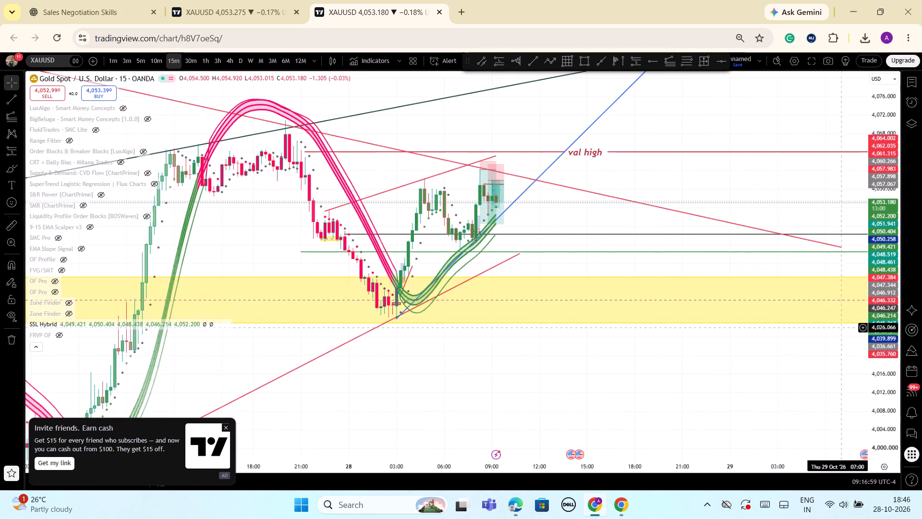
pyautogui.moveTo(885, 350); pyautogui.dragTo(893, 385)
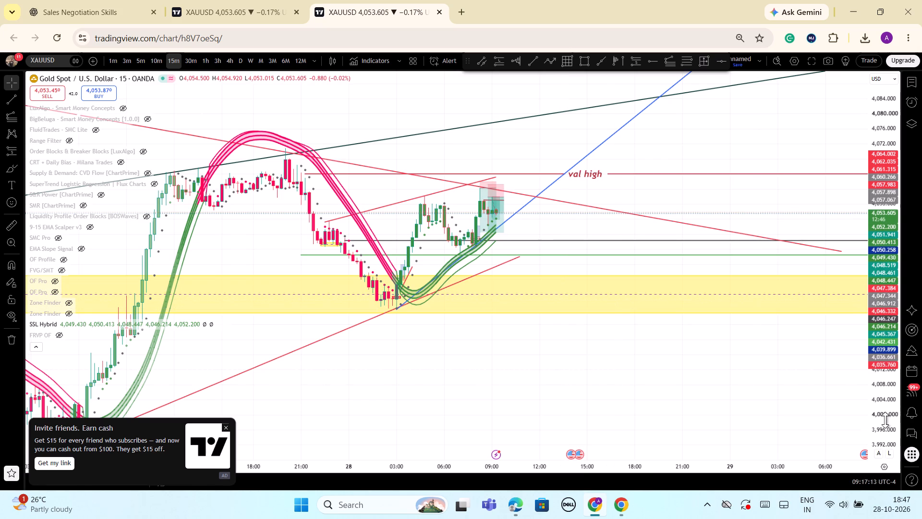
pyautogui.moveTo(883, 423); pyautogui.dragTo(830, 336)
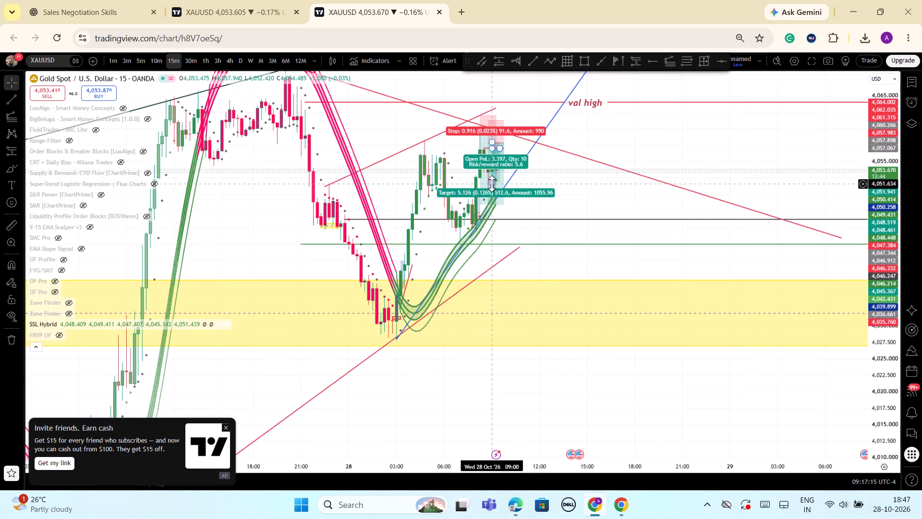
pyautogui.moveTo(547, 177); pyautogui.dragTo(550, 189)
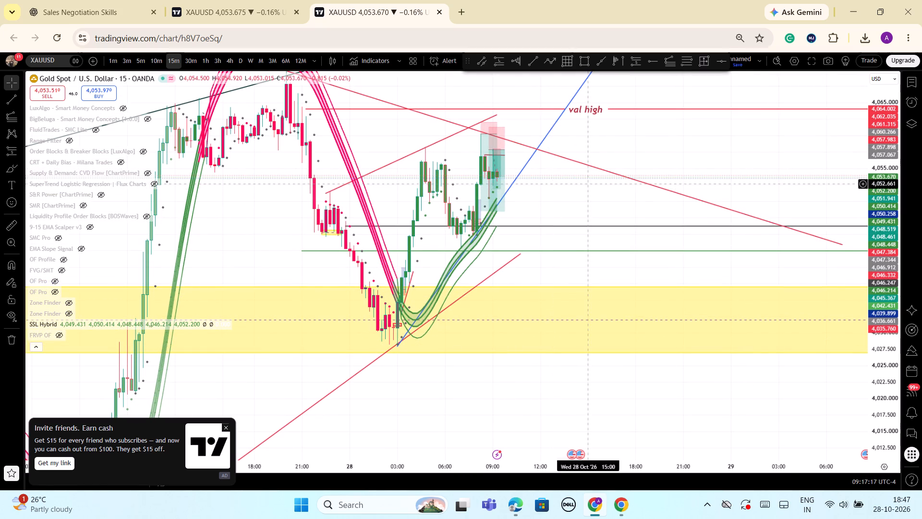
pyautogui.moveTo(881, 287); pyautogui.dragTo(881, 330)
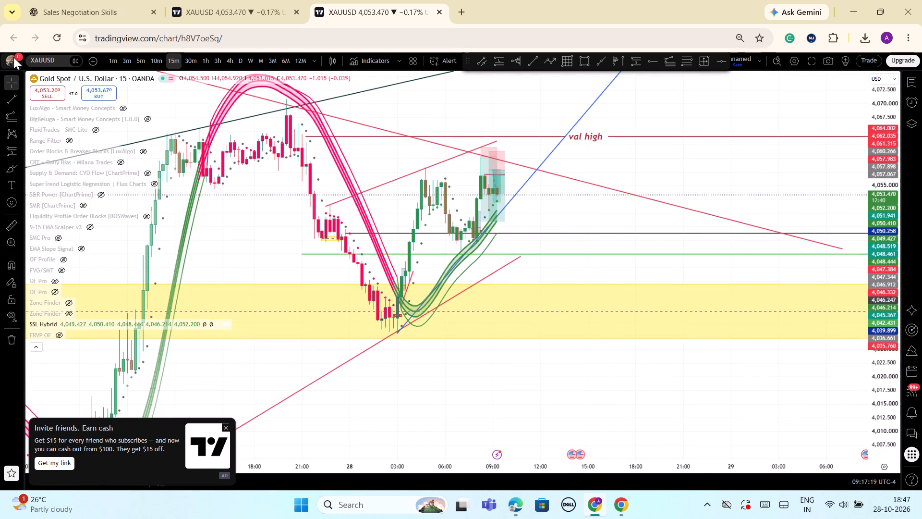
# Switch to the 1-minute chart and examine the SSL Hybrid bands around the latest pullback and the overlapping short positions.
pyautogui.click(112, 63)
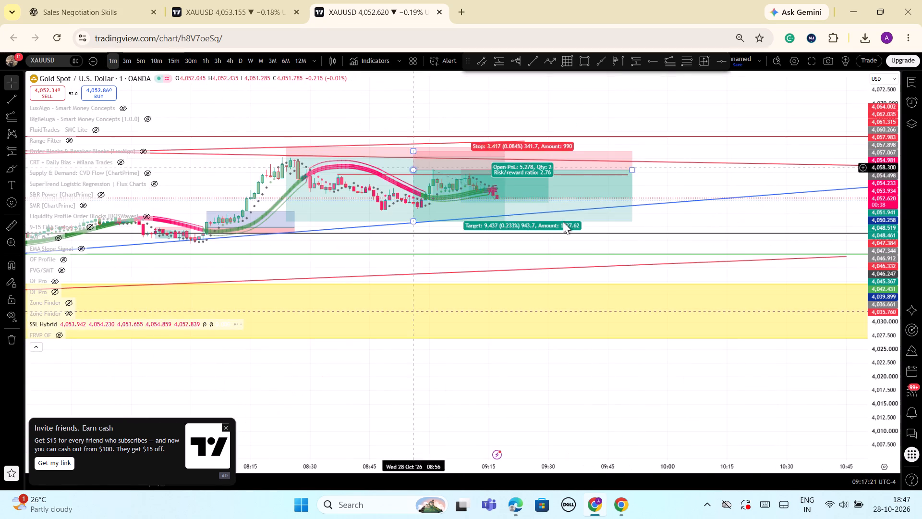
pyautogui.moveTo(893, 408); pyautogui.dragTo(888, 210)
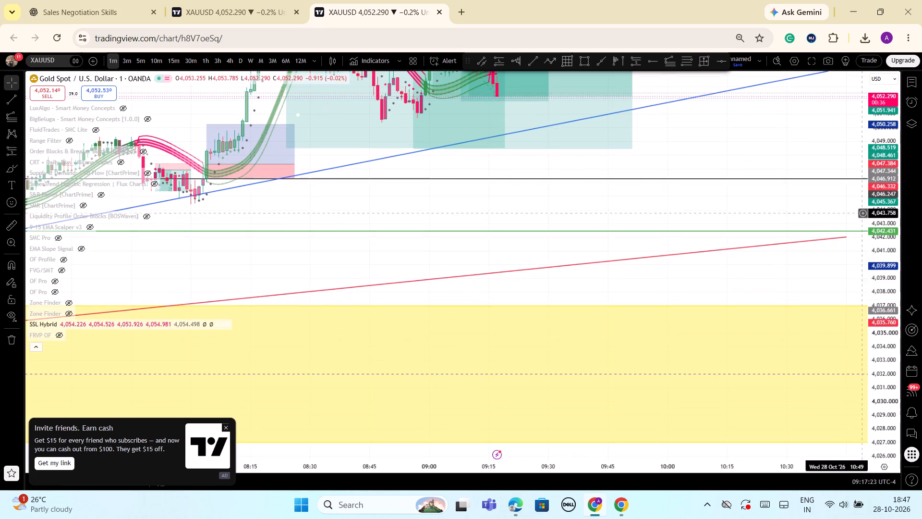
pyautogui.moveTo(777, 137); pyautogui.dragTo(816, 252)
pyautogui.scroll(2, 816, 252)
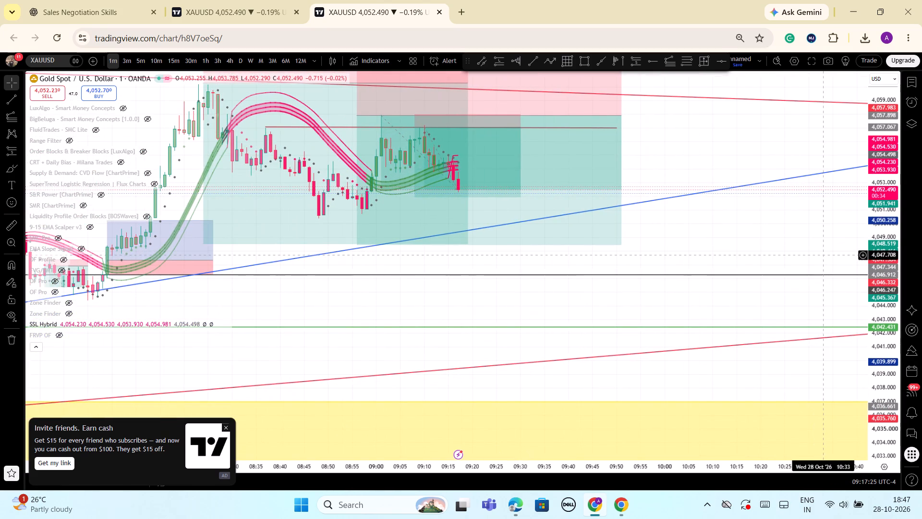
pyautogui.scroll(1, 822, 255)
pyautogui.scroll(-4, 822, 255)
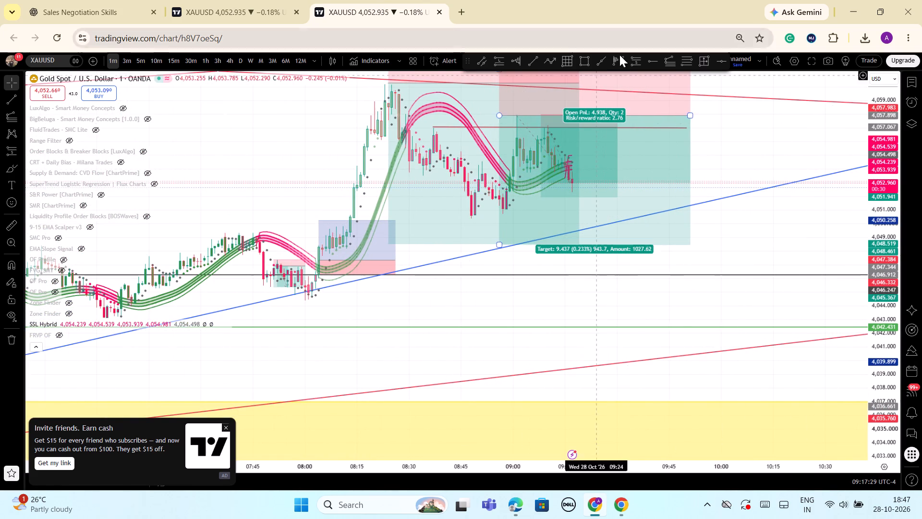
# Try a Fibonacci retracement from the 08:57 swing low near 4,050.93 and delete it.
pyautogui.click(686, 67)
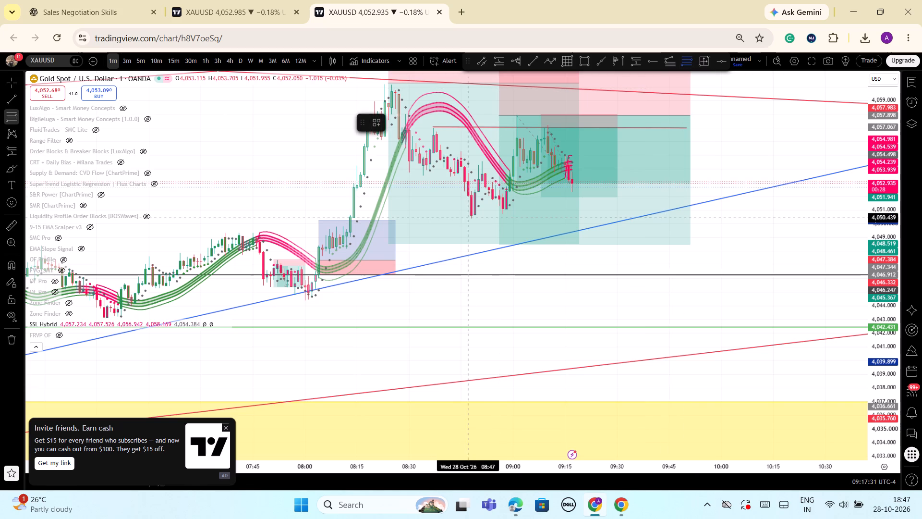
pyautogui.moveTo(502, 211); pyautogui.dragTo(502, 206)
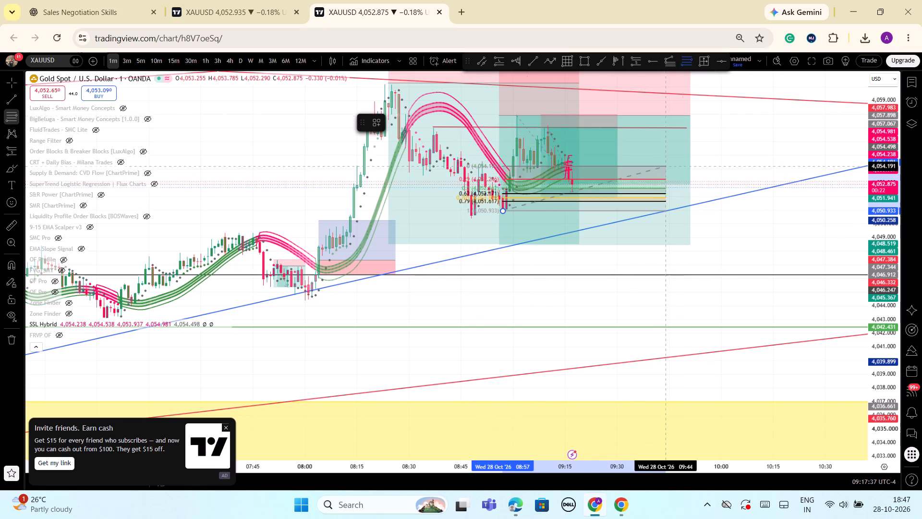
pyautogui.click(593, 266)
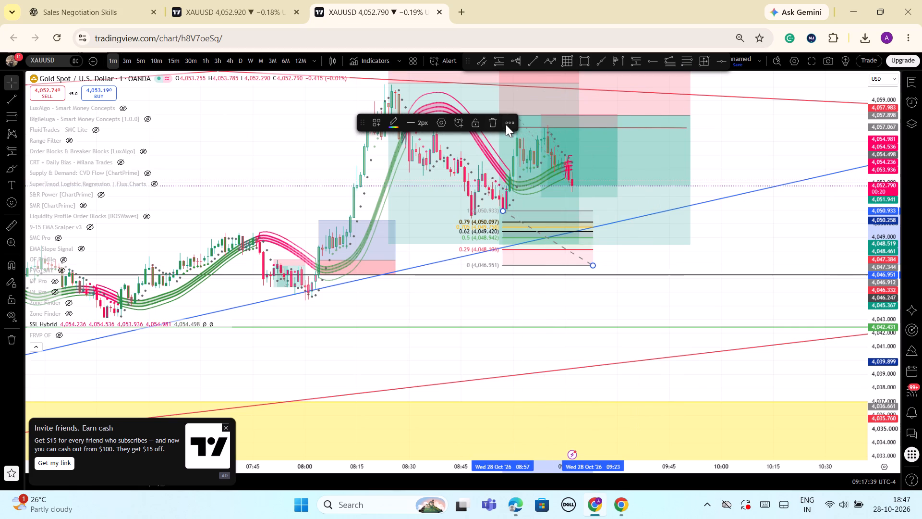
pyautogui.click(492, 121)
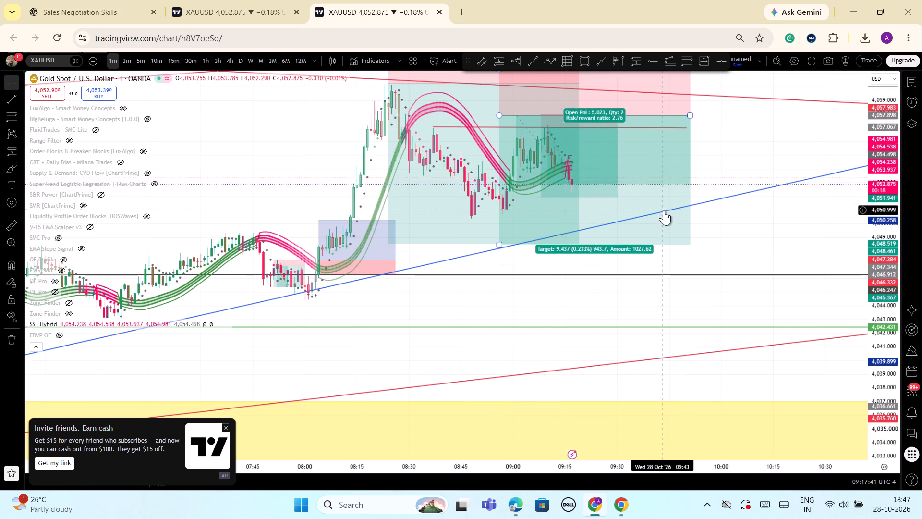
# Examine the 1-minute pullback with its SSL Hybrid bands against the rising blue trendline and horizontal levels over wider and closer time ranges.
pyautogui.scroll(-1, 722, 189)
pyautogui.scroll(-2, 797, 213)
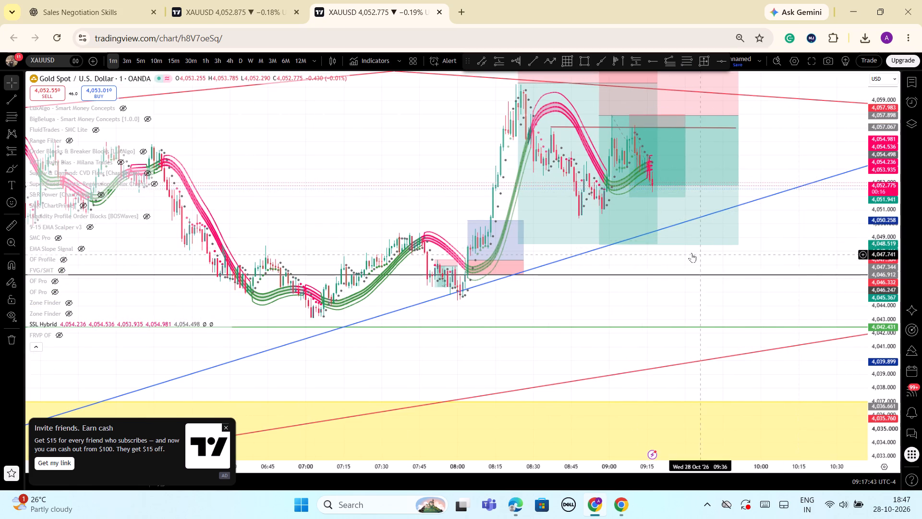
pyautogui.scroll(-2, 792, 244)
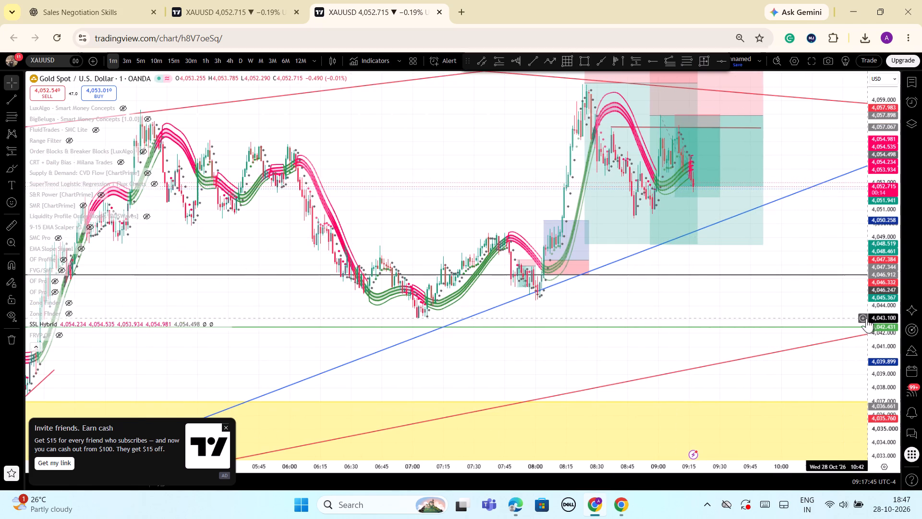
pyautogui.moveTo(878, 310); pyautogui.dragTo(878, 295)
pyautogui.scroll(4, 824, 291)
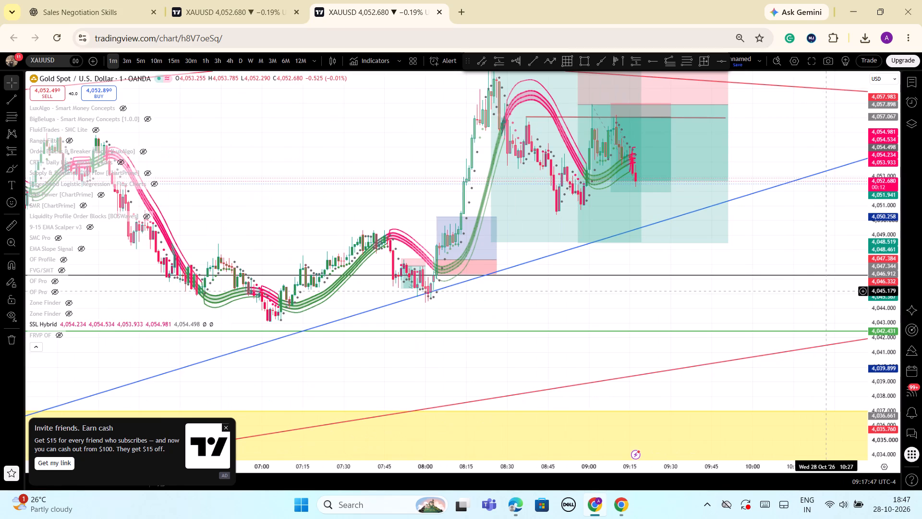
pyautogui.scroll(2, 826, 291)
pyautogui.moveTo(879, 273); pyautogui.dragTo(861, 254)
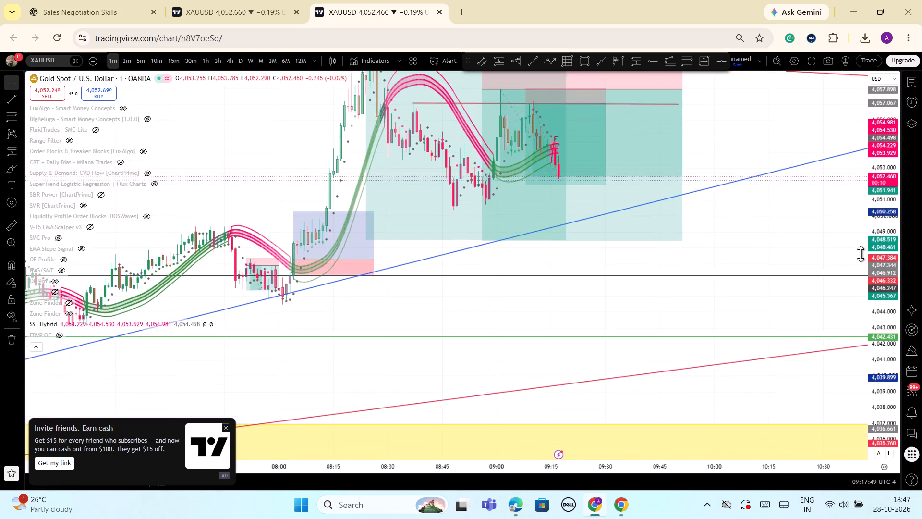
pyautogui.moveTo(861, 254); pyautogui.dragTo(877, 257)
pyautogui.scroll(-4, 687, 233)
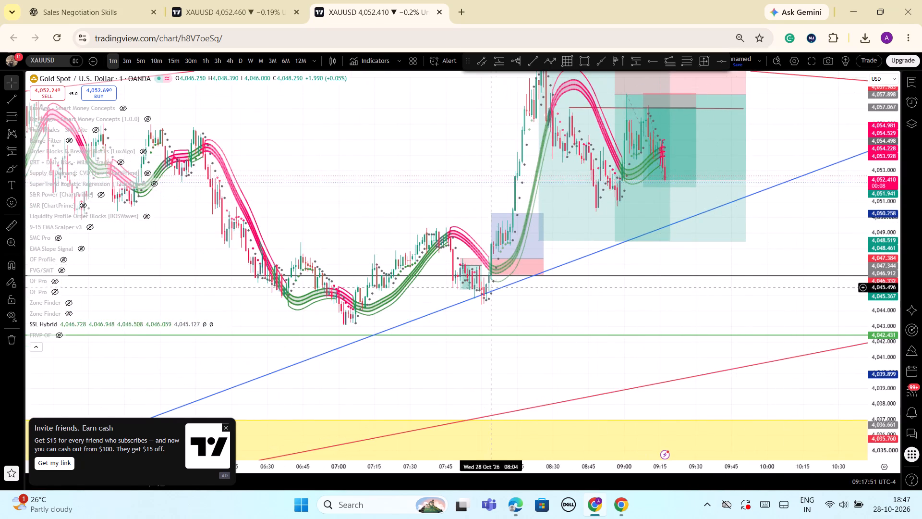
pyautogui.scroll(3, 549, 264)
pyautogui.scroll(3, 660, 259)
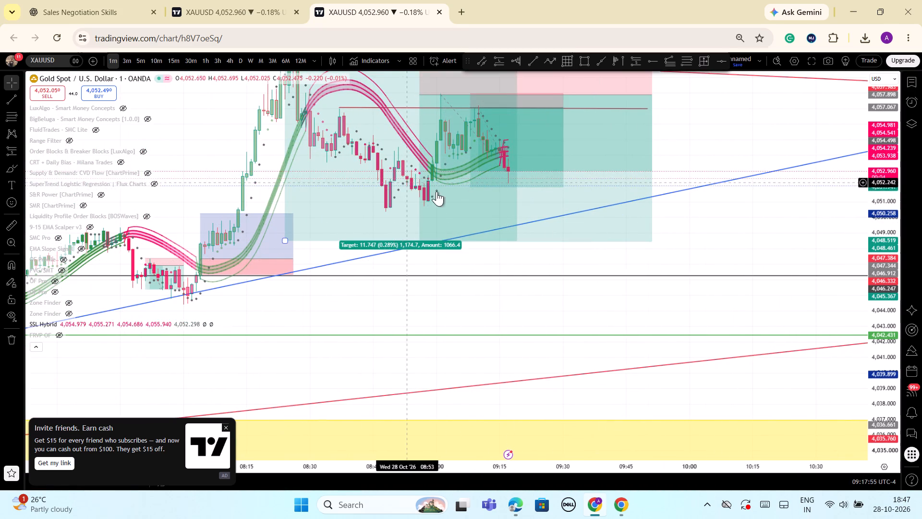
pyautogui.scroll(-1, 530, 204)
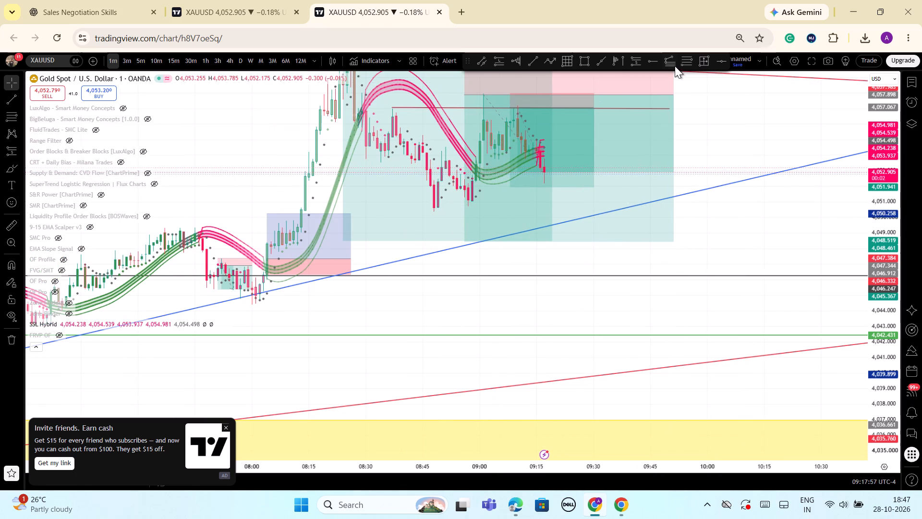
# Draw a trend-based Fib extension from about 4,050.42 at 08:48 to 4,054.44 at 08:50, with its third point near 4,050.22 at 09:17.
pyautogui.click(674, 64)
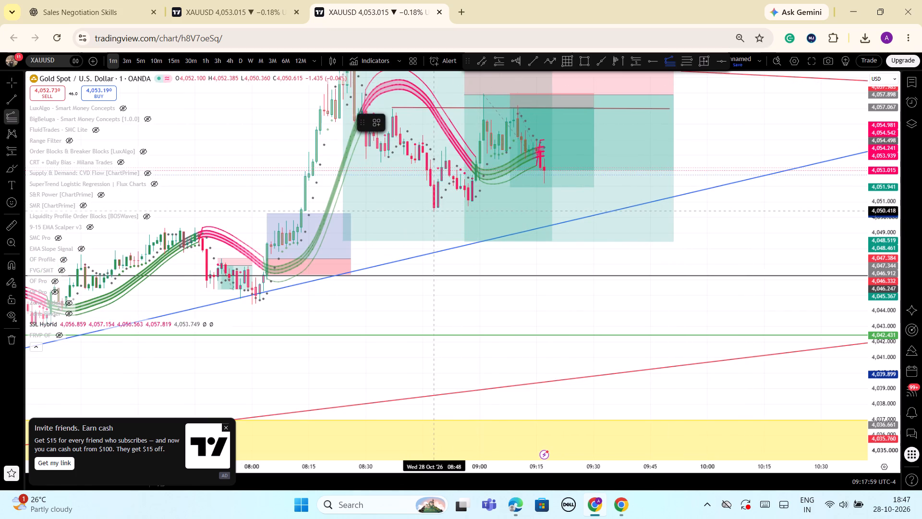
pyautogui.moveTo(433, 211); pyautogui.dragTo(433, 206)
pyautogui.click(443, 148)
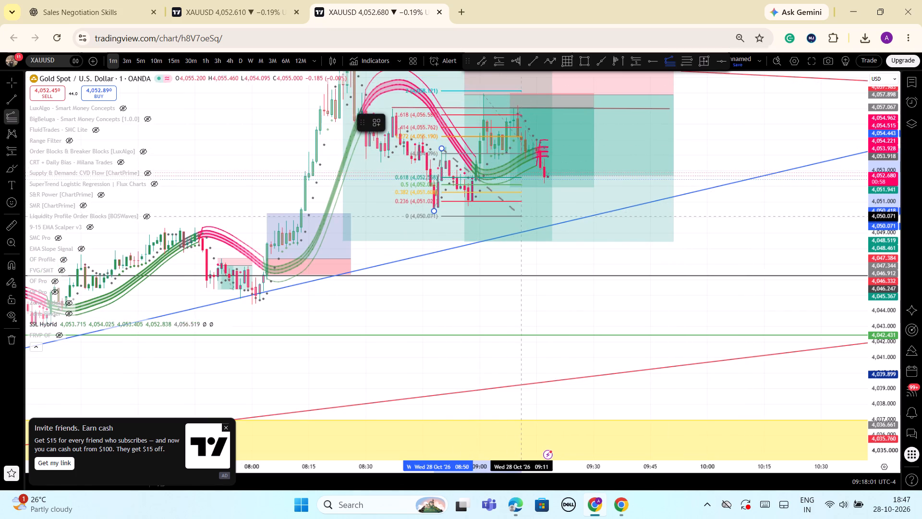
pyautogui.click(543, 214)
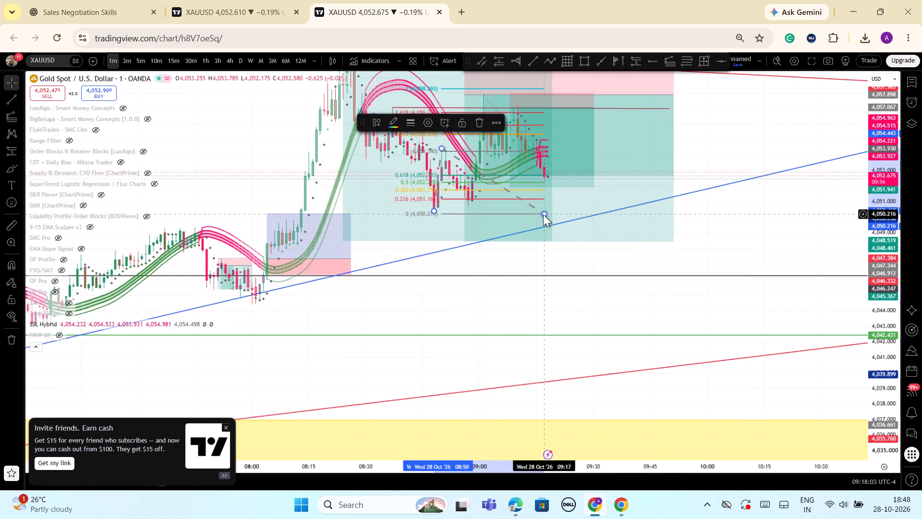
# Delete the trend-based Fib extension that starts from the 08:48 low.
pyautogui.click(480, 124)
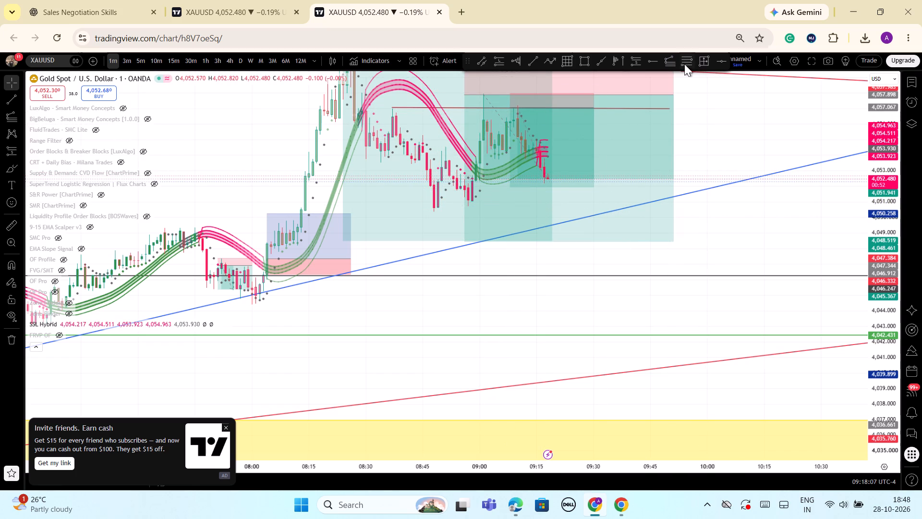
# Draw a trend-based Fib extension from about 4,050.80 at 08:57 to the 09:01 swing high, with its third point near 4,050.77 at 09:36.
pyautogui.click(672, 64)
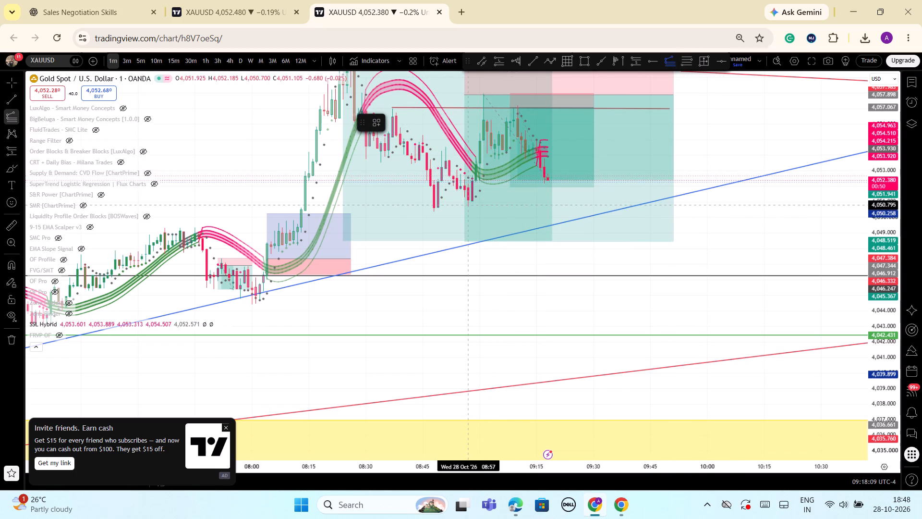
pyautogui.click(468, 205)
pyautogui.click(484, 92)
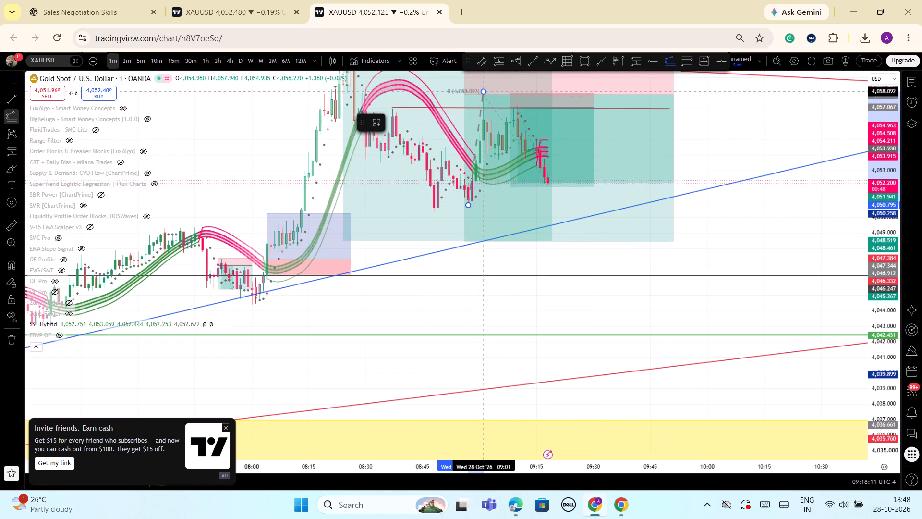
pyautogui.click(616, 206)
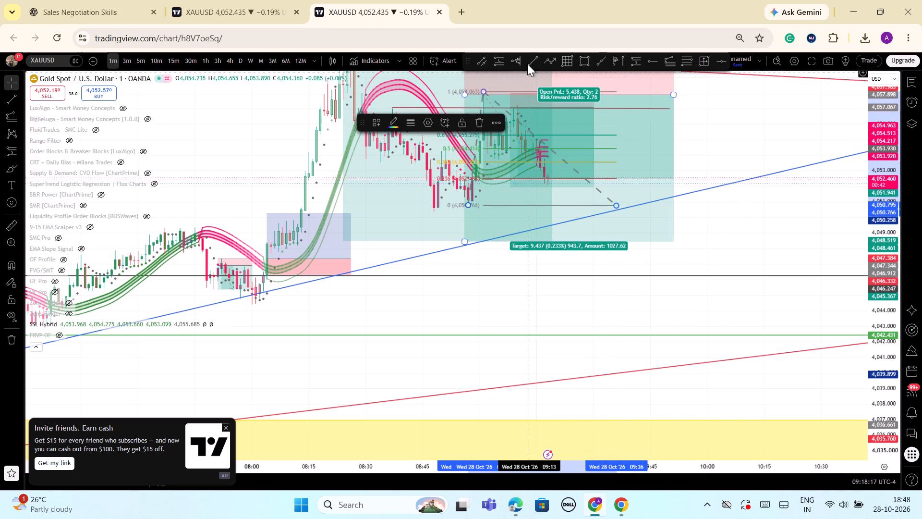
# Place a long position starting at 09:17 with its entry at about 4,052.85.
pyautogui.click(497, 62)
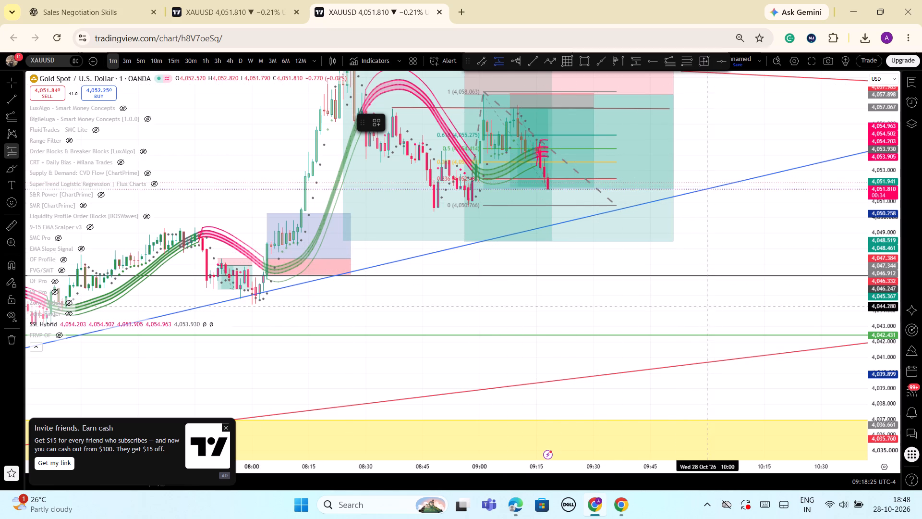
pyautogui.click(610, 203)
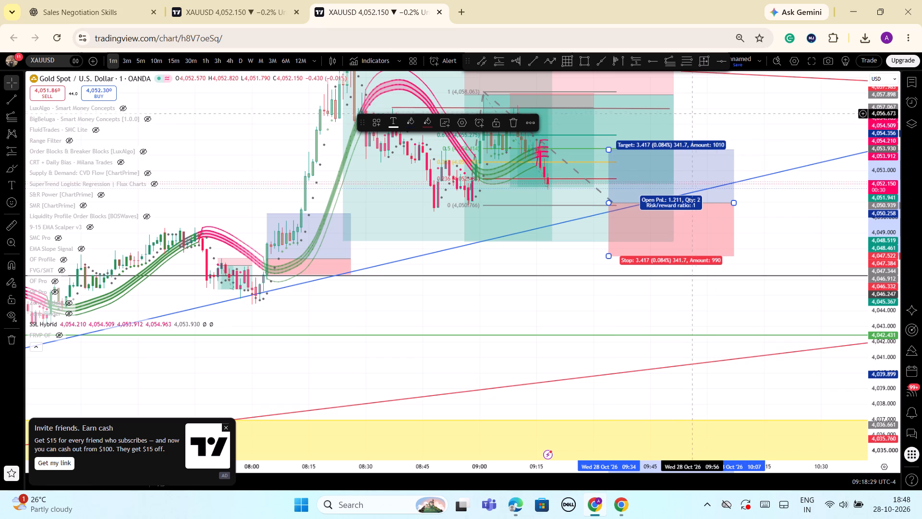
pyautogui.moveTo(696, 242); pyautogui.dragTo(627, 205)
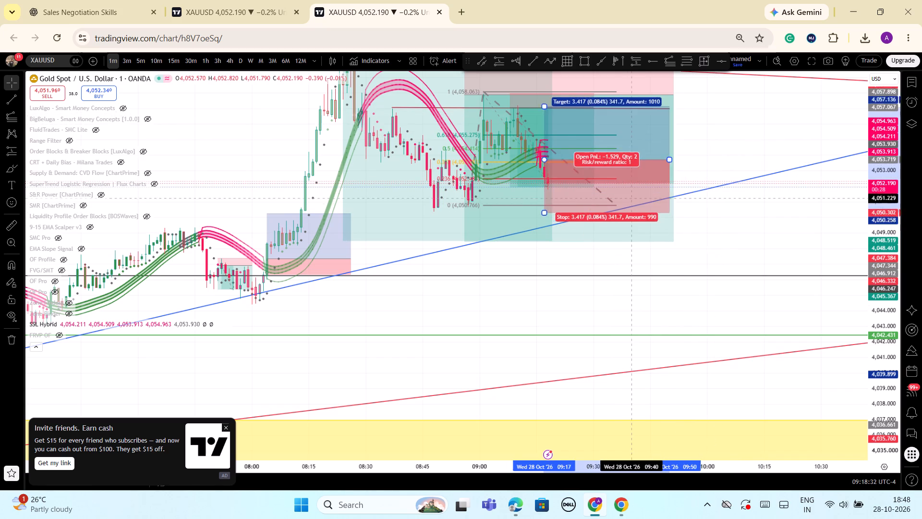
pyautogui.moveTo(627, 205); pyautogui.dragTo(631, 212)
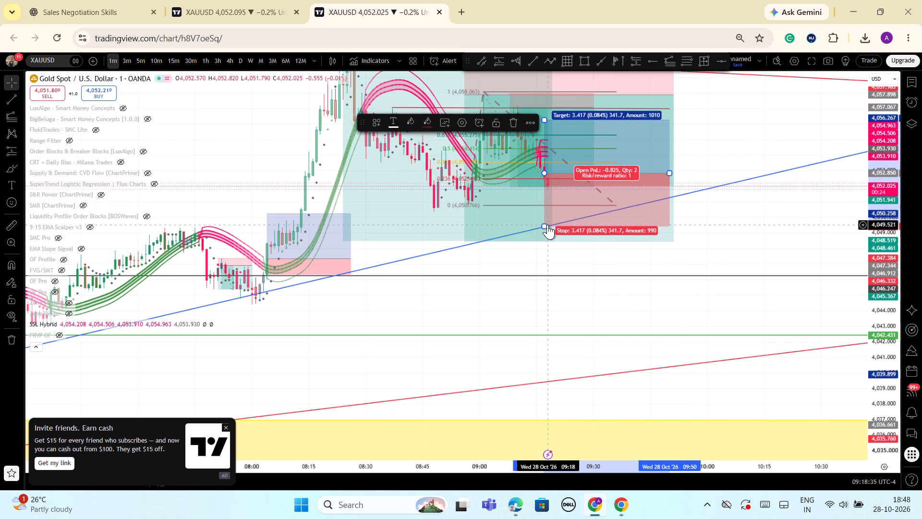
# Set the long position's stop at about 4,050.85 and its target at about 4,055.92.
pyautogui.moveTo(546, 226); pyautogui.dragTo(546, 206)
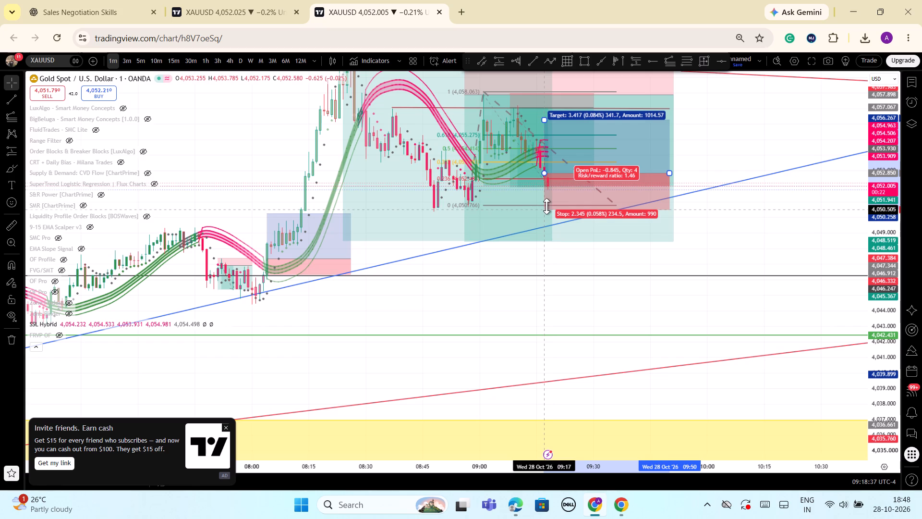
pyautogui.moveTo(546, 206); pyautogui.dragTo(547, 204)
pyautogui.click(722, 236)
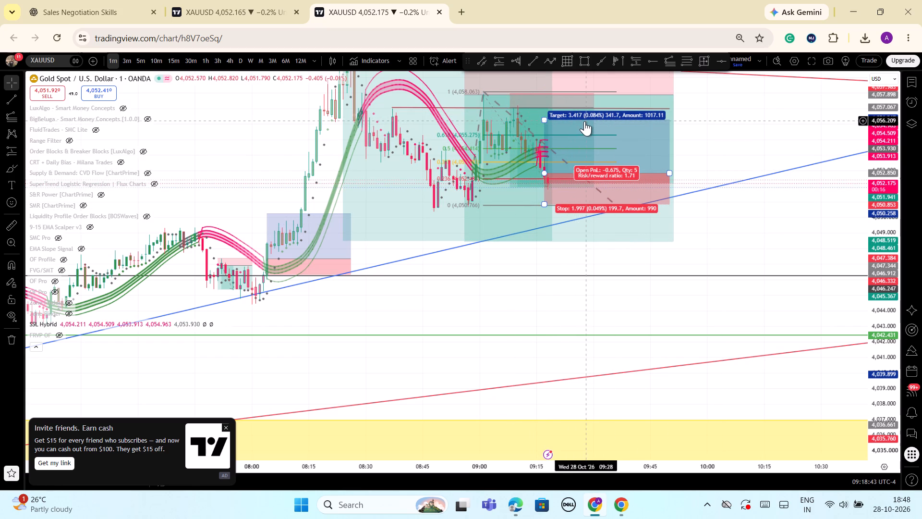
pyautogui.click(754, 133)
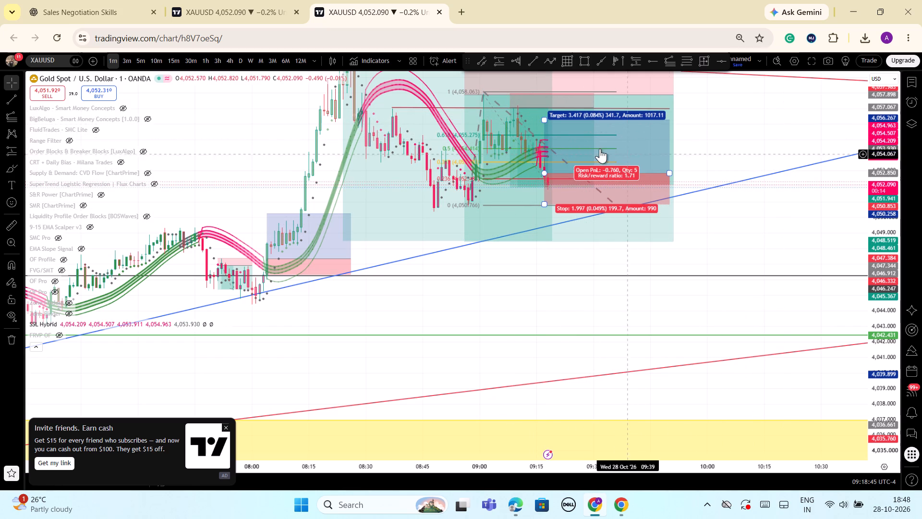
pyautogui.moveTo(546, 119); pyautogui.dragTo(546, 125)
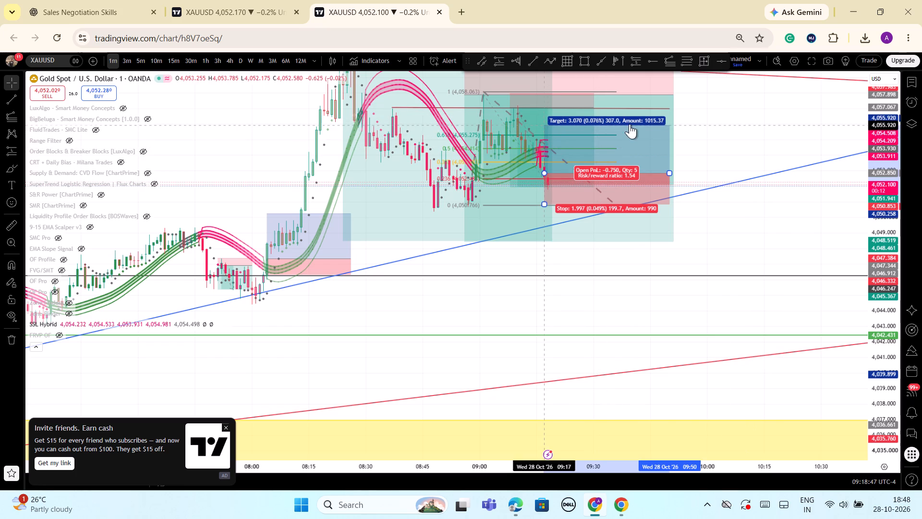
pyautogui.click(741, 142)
# Examine the latest 1-minute candles against the long position's entry and stop and the Fib extension levels.
pyautogui.scroll(1, 774, 224)
pyautogui.scroll(3, 809, 253)
pyautogui.moveTo(884, 326); pyautogui.dragTo(876, 283)
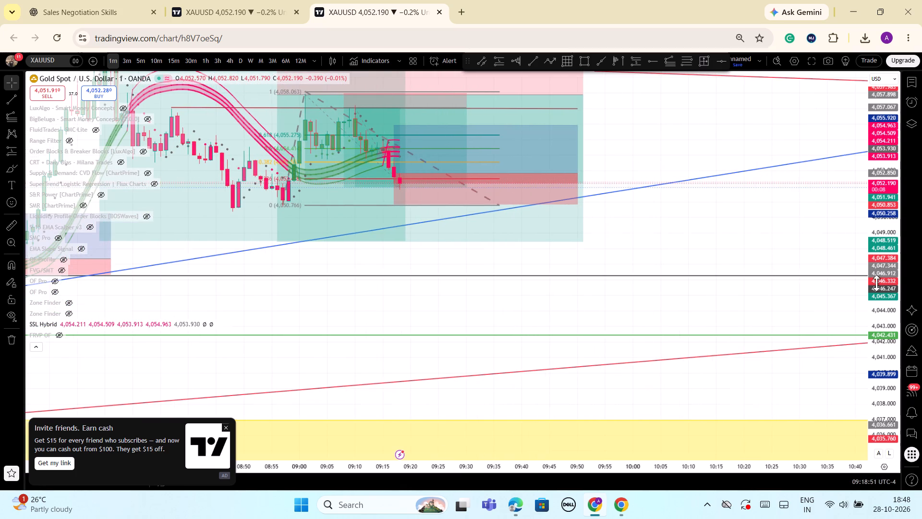
pyautogui.moveTo(876, 283); pyautogui.dragTo(869, 244)
pyautogui.moveTo(752, 215); pyautogui.dragTo(795, 274)
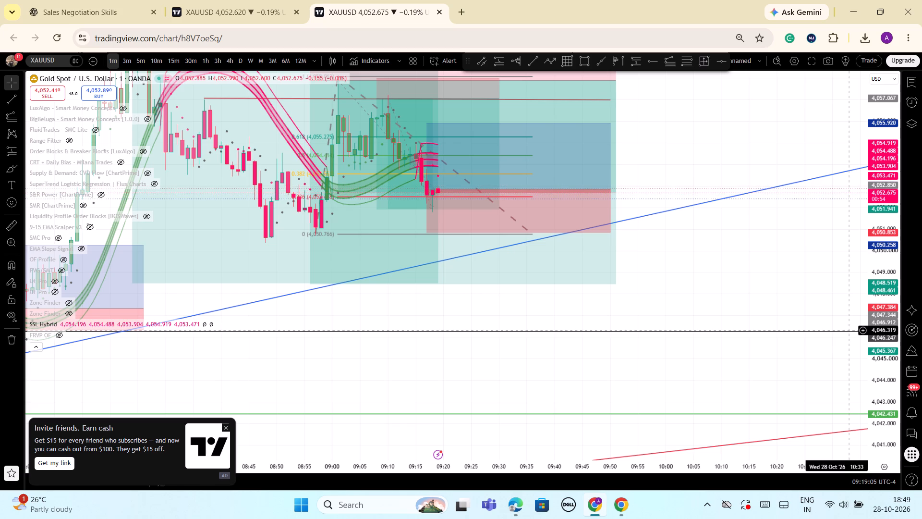
pyautogui.scroll(2, 591, 244)
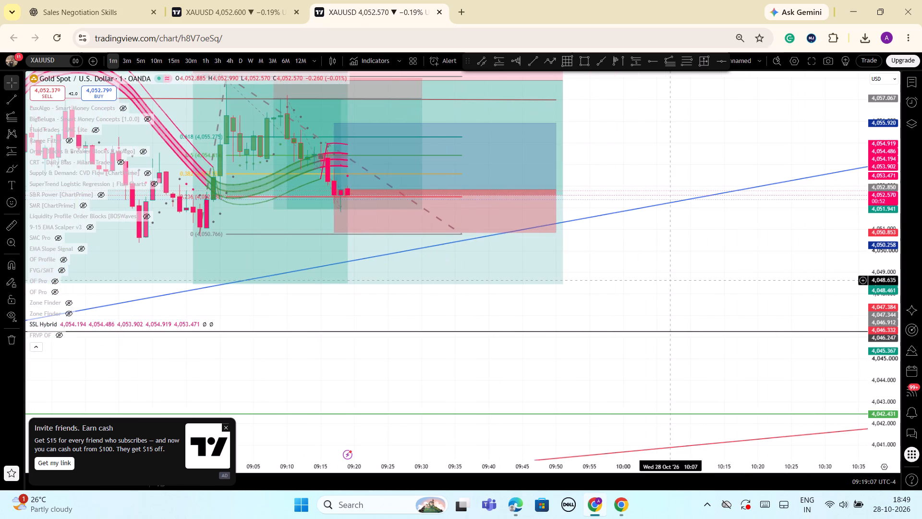
pyautogui.scroll(-2, 675, 277)
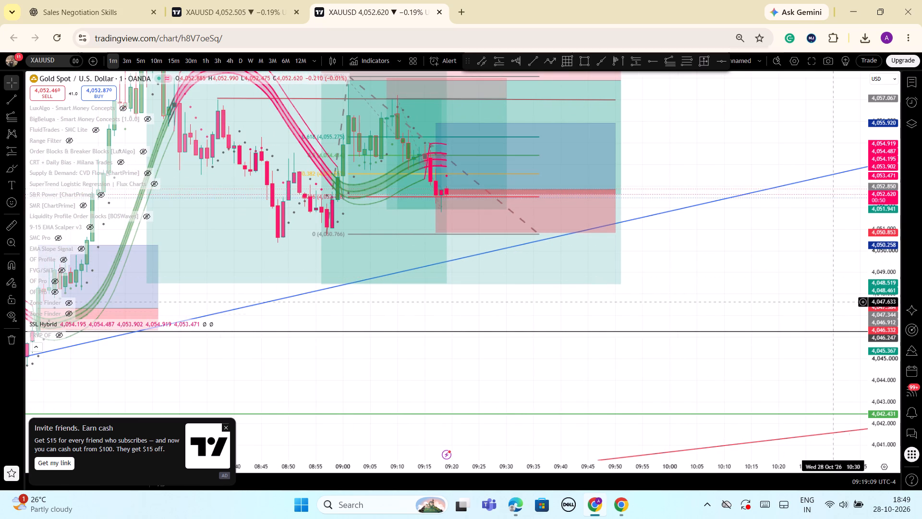
pyautogui.moveTo(870, 313); pyautogui.dragTo(873, 334)
pyautogui.scroll(-3, 727, 311)
pyautogui.scroll(4, 726, 309)
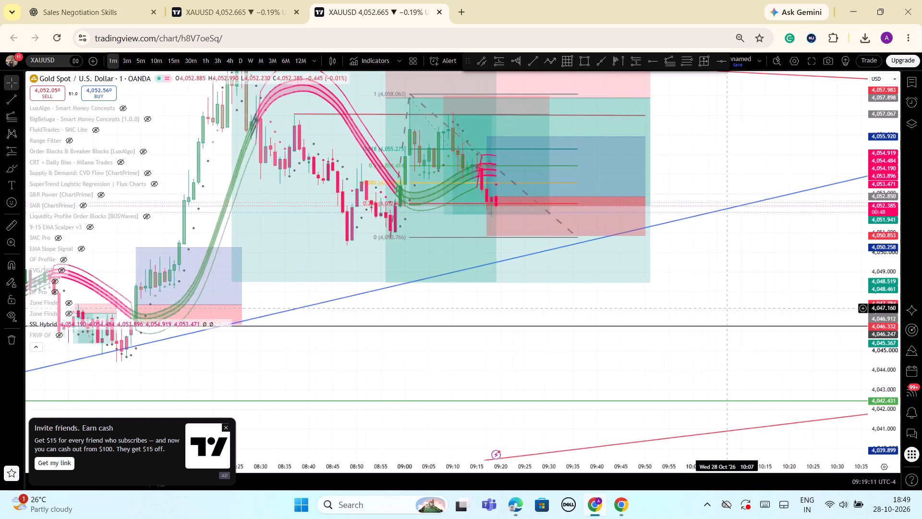
pyautogui.scroll(-3, 726, 309)
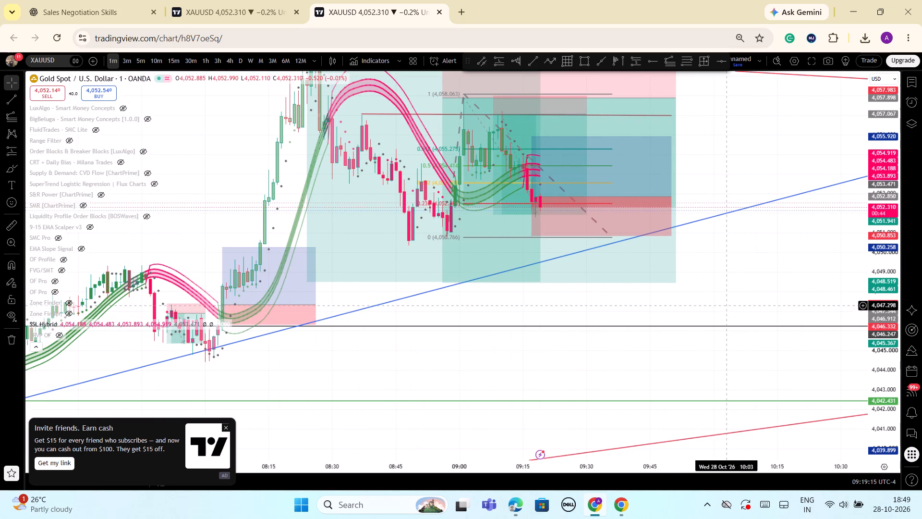
pyautogui.moveTo(883, 285); pyautogui.dragTo(882, 313)
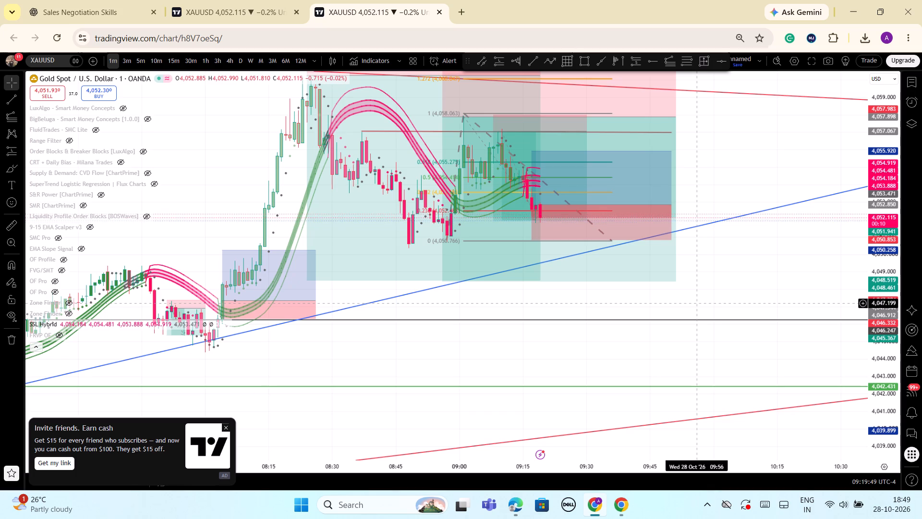
# Compare the current pullback with the SSL Hybrid bands, the rising blue trendline and the rally from 08:00 over wider and closer ranges.
pyautogui.moveTo(888, 311); pyautogui.dragTo(883, 253)
pyautogui.scroll(4, 771, 297)
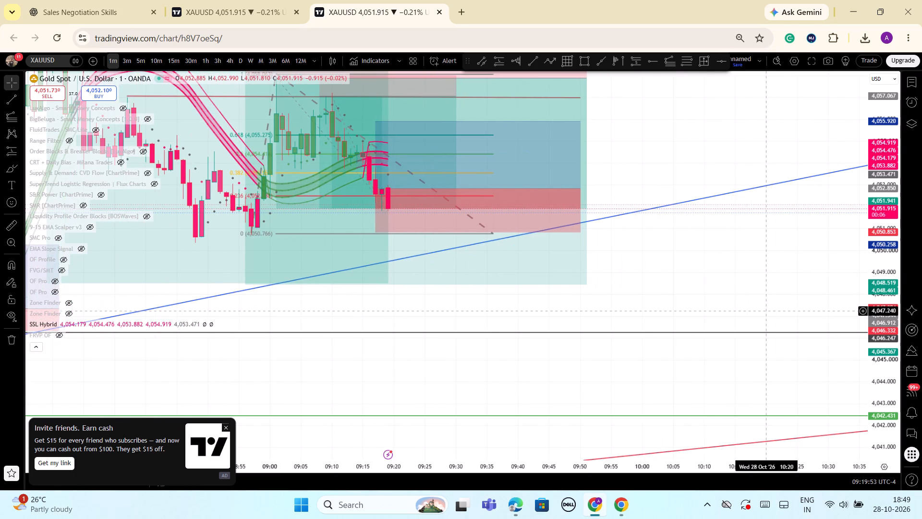
pyautogui.scroll(-7, 764, 311)
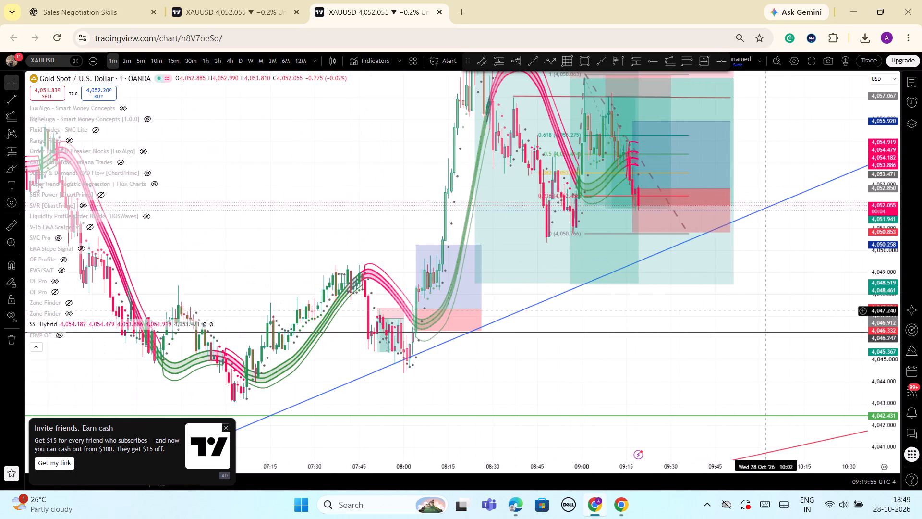
pyautogui.moveTo(871, 305); pyautogui.dragTo(871, 296)
pyautogui.scroll(2, 812, 297)
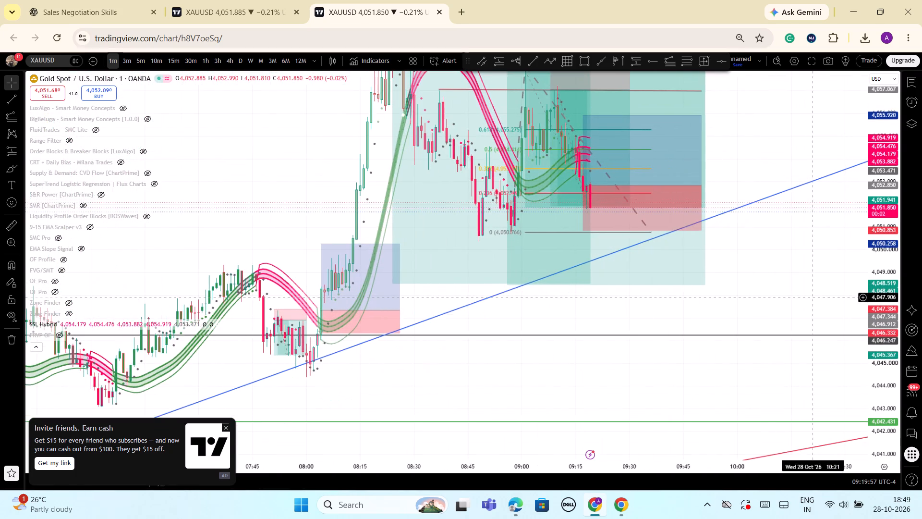
pyautogui.scroll(1, 812, 297)
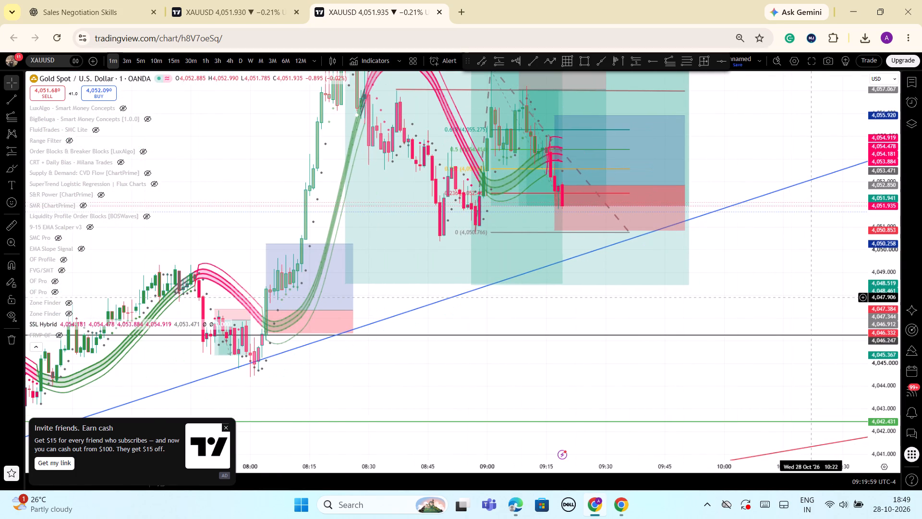
pyautogui.scroll(5, 812, 297)
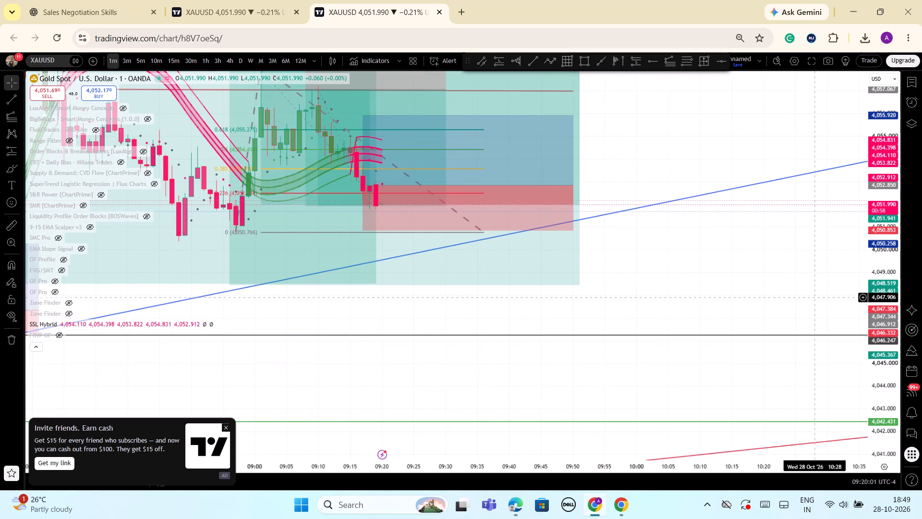
pyautogui.scroll(-4, 812, 297)
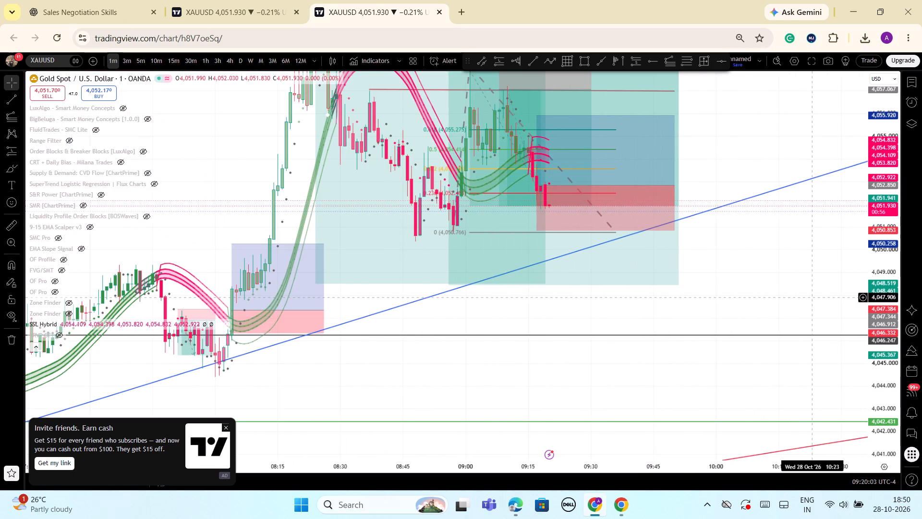
pyautogui.scroll(-2, 812, 297)
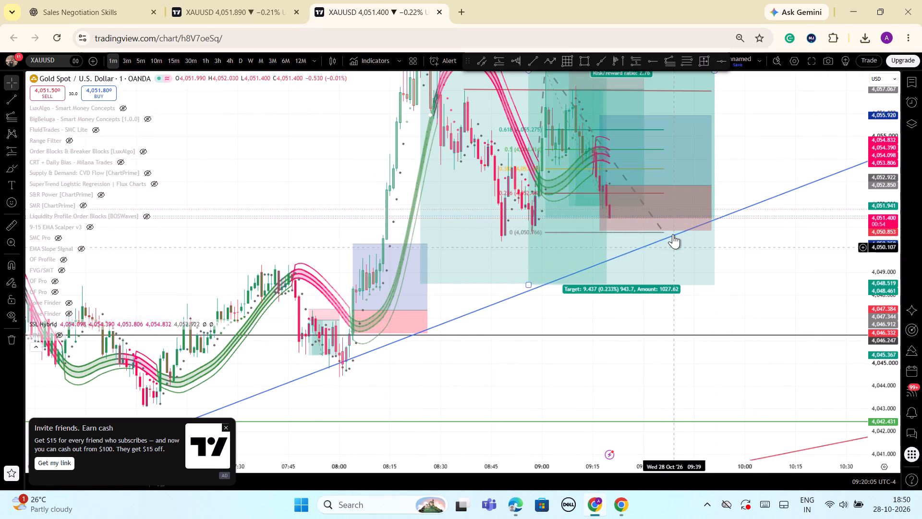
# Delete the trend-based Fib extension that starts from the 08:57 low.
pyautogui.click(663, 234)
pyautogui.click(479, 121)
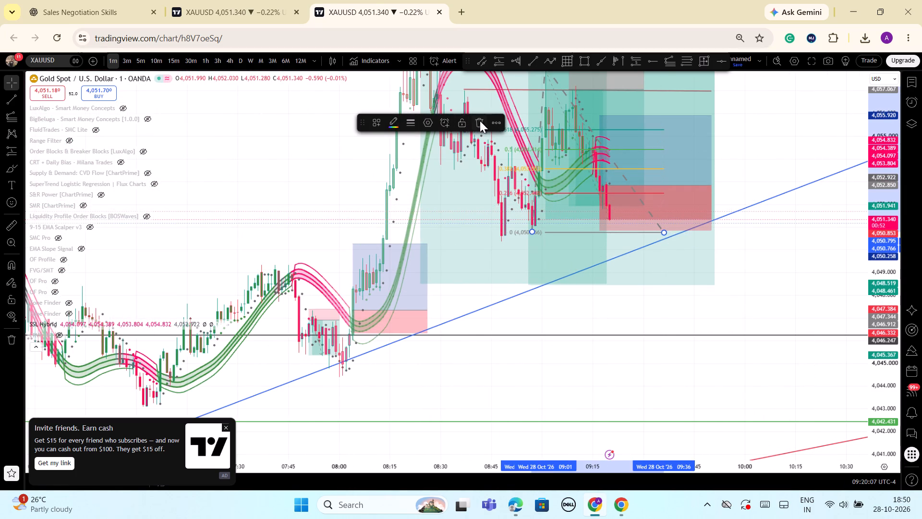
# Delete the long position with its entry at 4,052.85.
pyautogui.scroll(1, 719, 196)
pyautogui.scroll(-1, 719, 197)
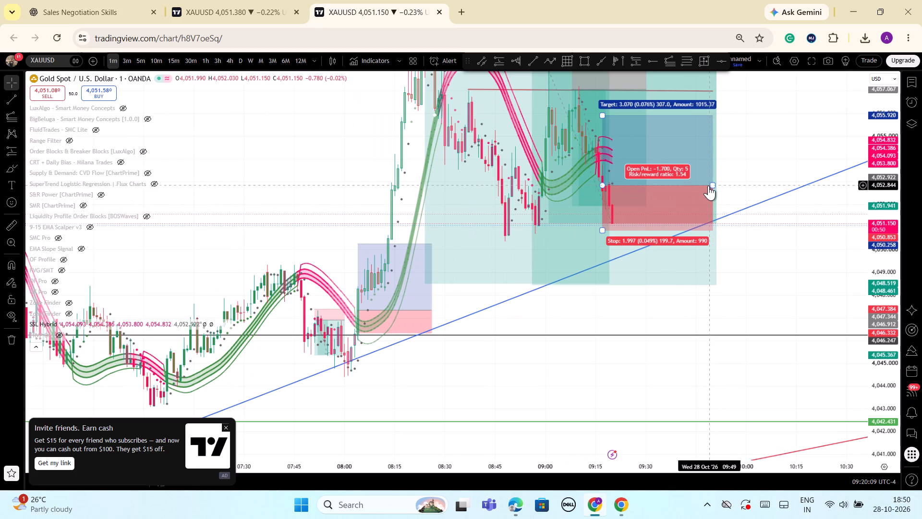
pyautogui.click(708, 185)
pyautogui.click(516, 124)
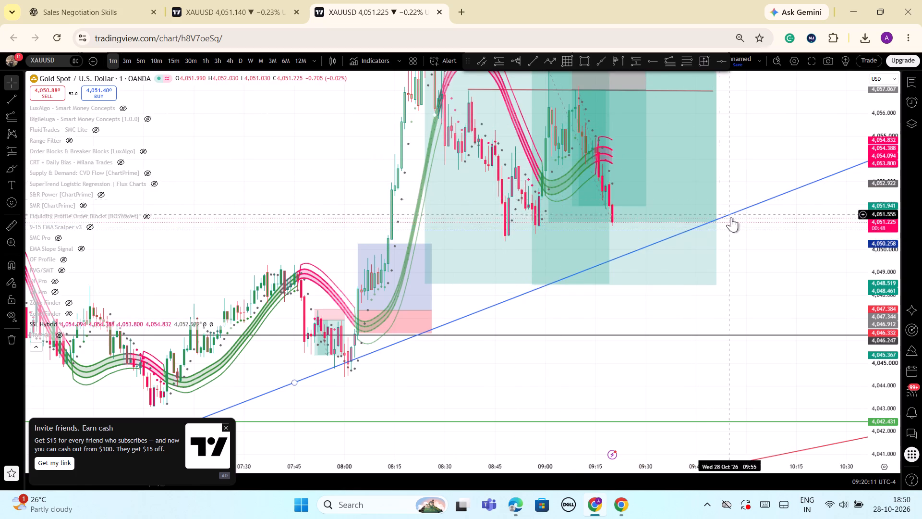
# Examine the wider 1-minute price structure since 05:30 against the trendlines, horizontal levels, yellow zone and remaining short positions.
pyautogui.scroll(-3, 731, 217)
pyautogui.scroll(-1, 812, 248)
pyautogui.moveTo(874, 241); pyautogui.dragTo(868, 365)
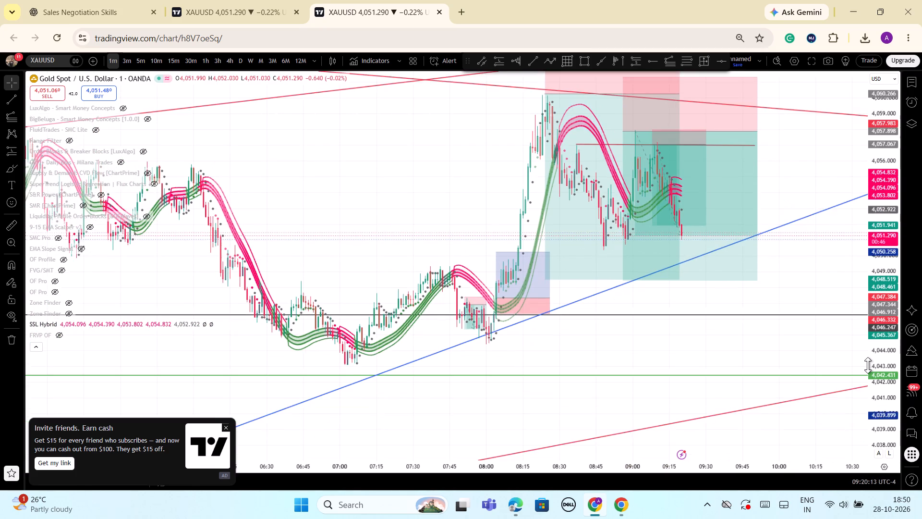
pyautogui.moveTo(868, 365); pyautogui.dragTo(868, 367)
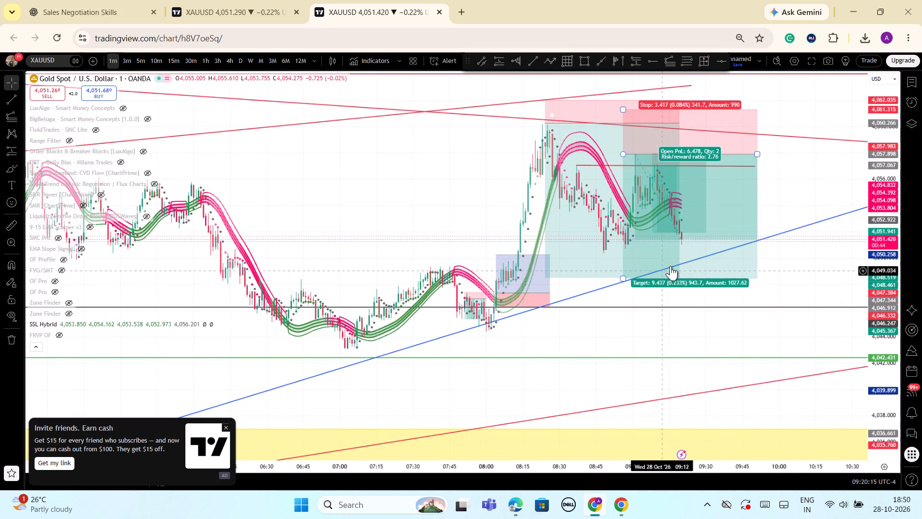
pyautogui.scroll(-2, 760, 272)
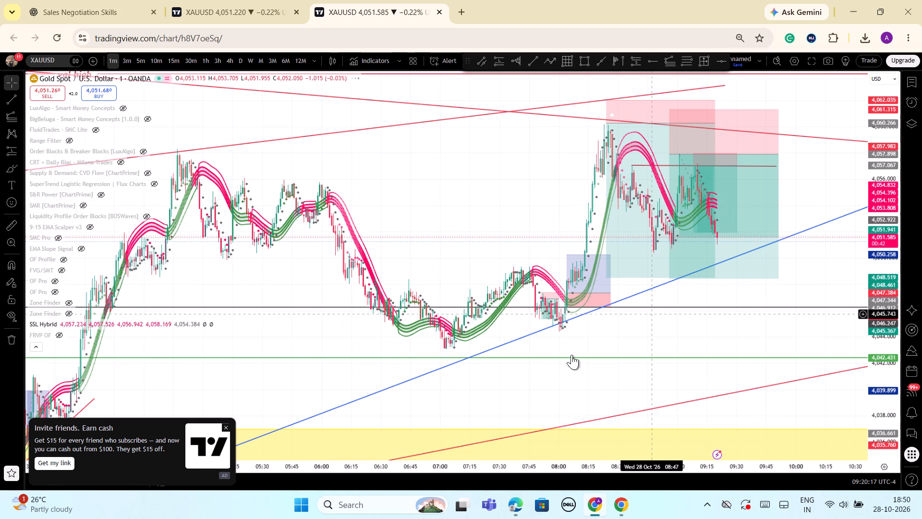
pyautogui.scroll(-2, 910, 238)
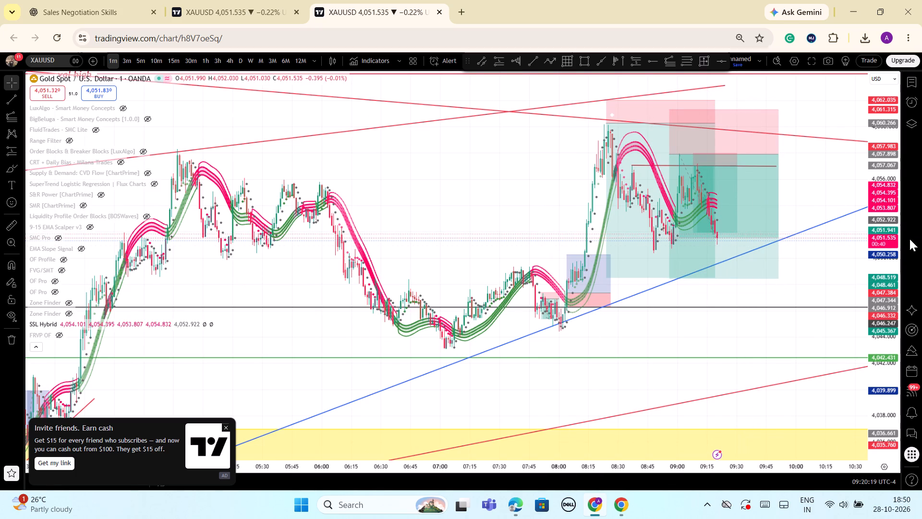
pyautogui.scroll(-2, 880, 280)
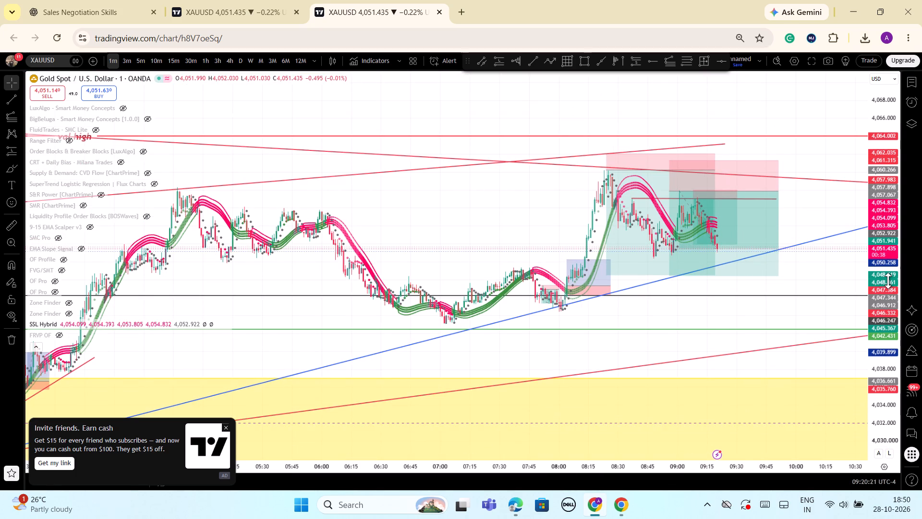
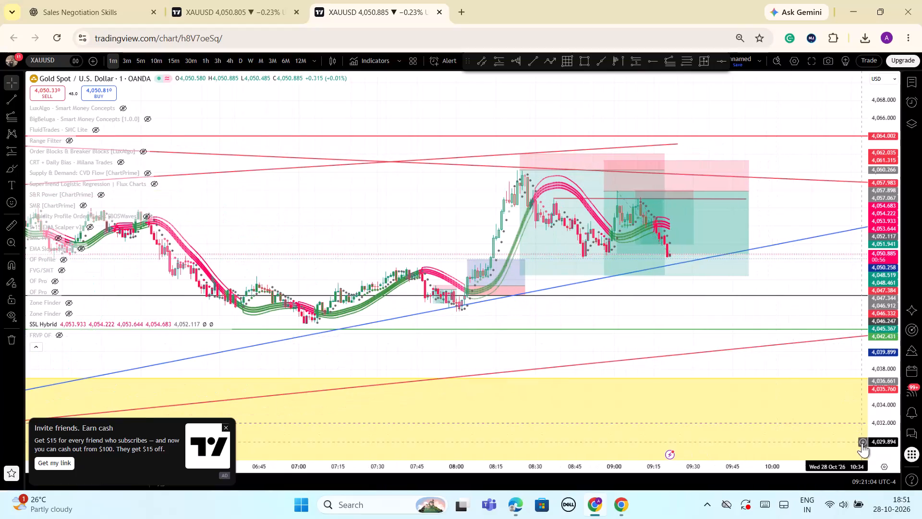
# Set the target of the short position that starts at the 08:24 rally high to 4,051.387.
pyautogui.moveTo(876, 435); pyautogui.dragTo(875, 326)
pyautogui.scroll(1, 833, 318)
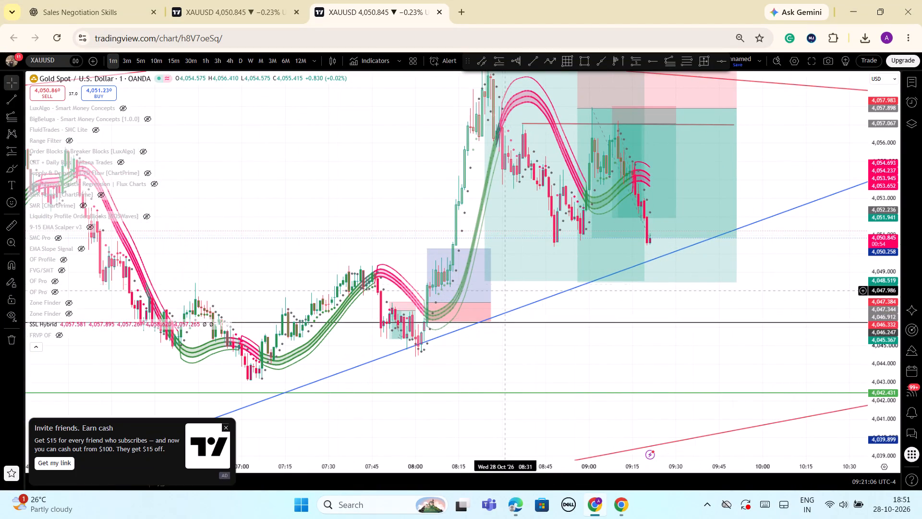
pyautogui.moveTo(485, 282); pyautogui.dragTo(488, 259)
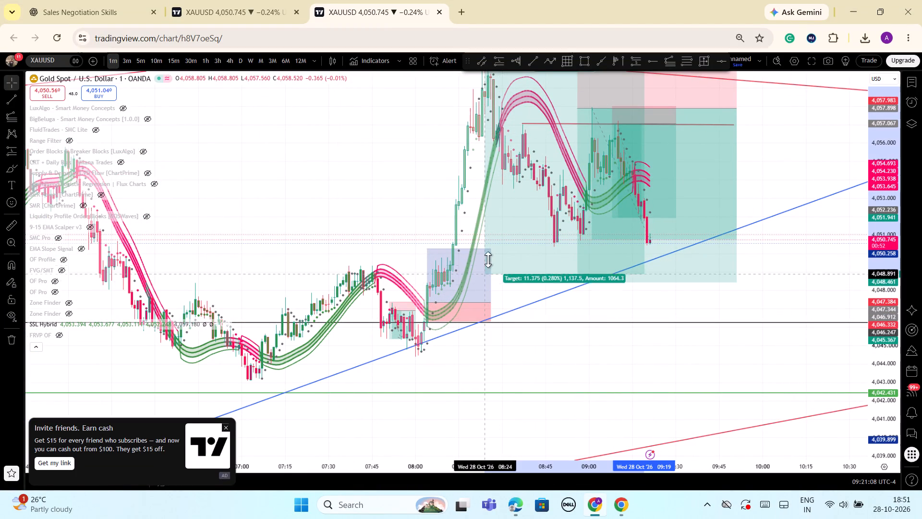
pyautogui.moveTo(488, 259); pyautogui.dragTo(493, 228)
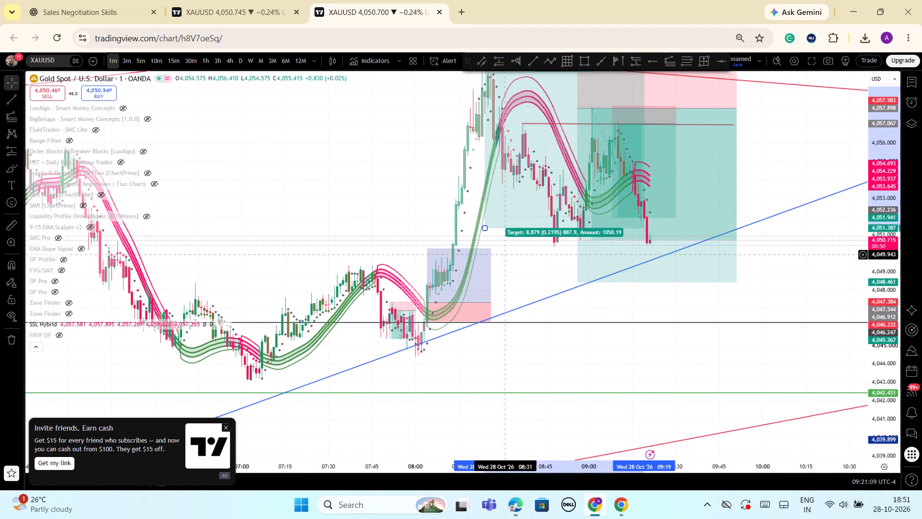
pyautogui.click(512, 268)
# Shift the short position at the rally high slightly earlier, with its entry at 4,060.095, stop at 4,061.864 and target at 4,051.216.
pyautogui.moveTo(622, 346); pyautogui.dragTo(643, 431)
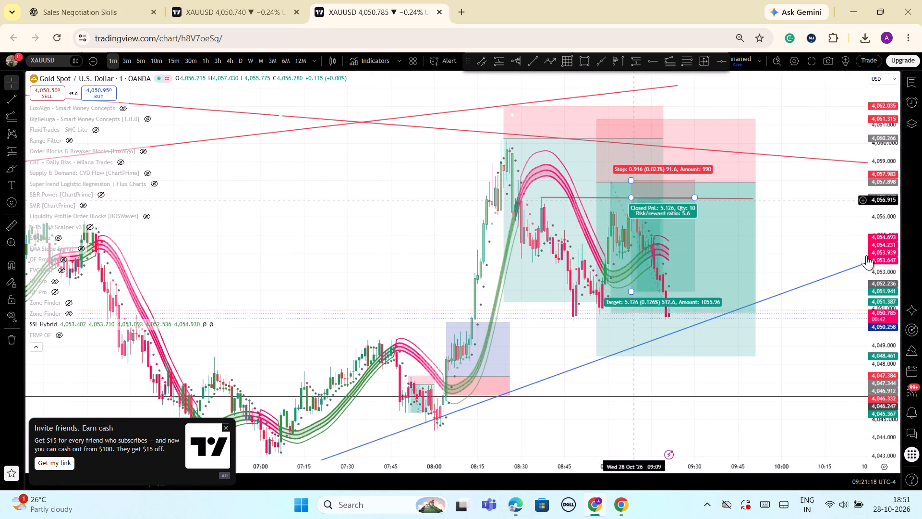
pyautogui.click(502, 136)
pyautogui.click(517, 148)
pyautogui.moveTo(519, 145); pyautogui.dragTo(511, 148)
pyautogui.click(452, 167)
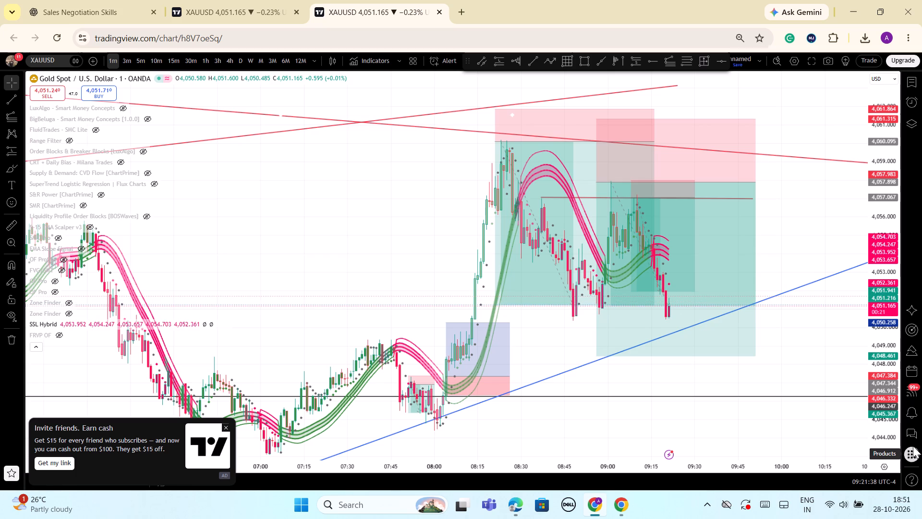
# Move the long position at the start of the 08:00 rally to begin at 08:05, with entry 4,048.078 and stop 4,047.066.
pyautogui.moveTo(501, 370); pyautogui.dragTo(501, 362)
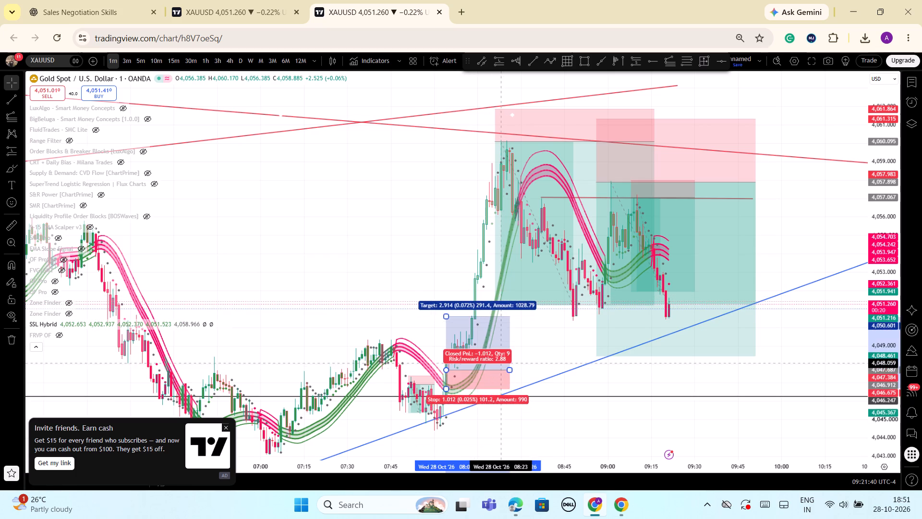
pyautogui.moveTo(501, 362); pyautogui.dragTo(497, 358)
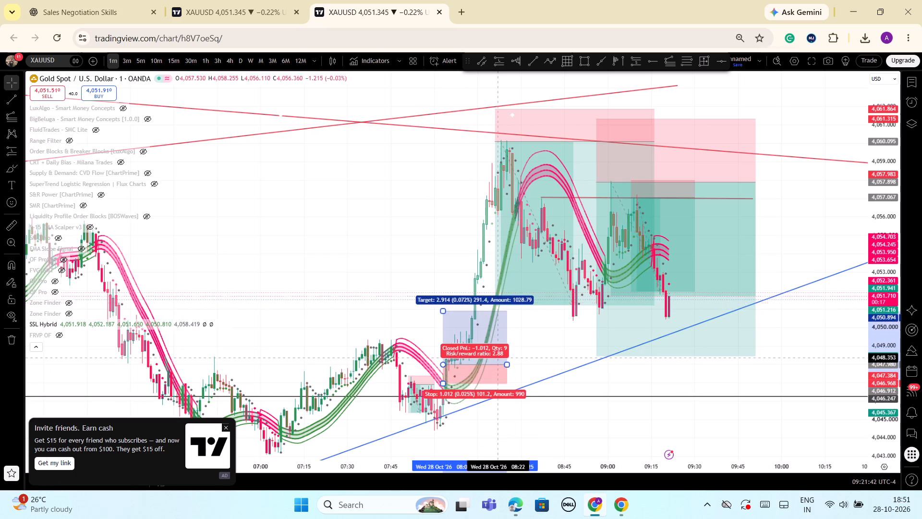
pyautogui.moveTo(497, 358); pyautogui.dragTo(504, 356)
pyautogui.click(555, 346)
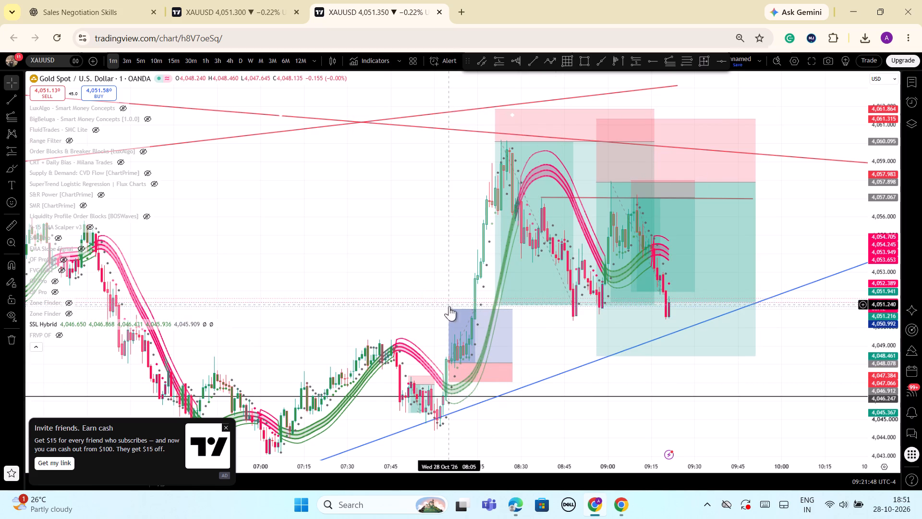
# Set the target of the 08:05 long position to 4,051.680.
pyautogui.moveTo(449, 308); pyautogui.dragTo(453, 296)
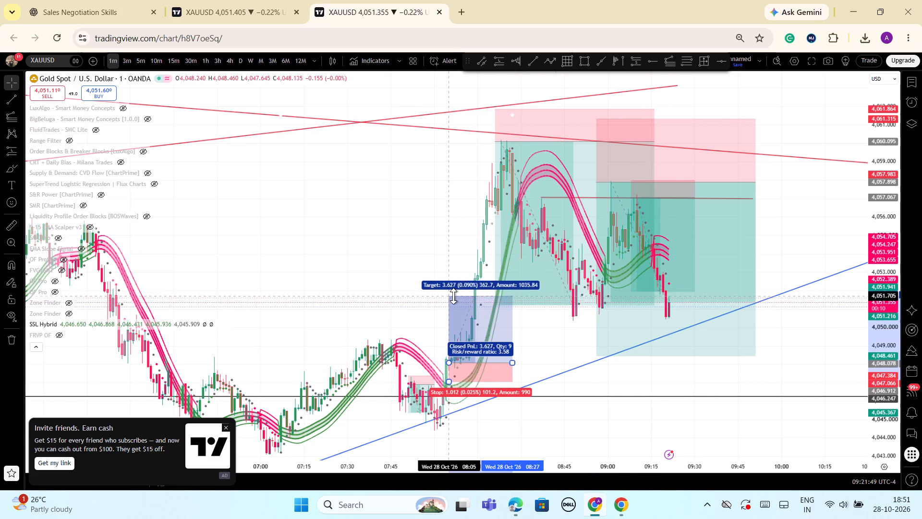
pyautogui.moveTo(453, 296); pyautogui.dragTo(453, 297)
pyautogui.moveTo(406, 285); pyautogui.dragTo(411, 288)
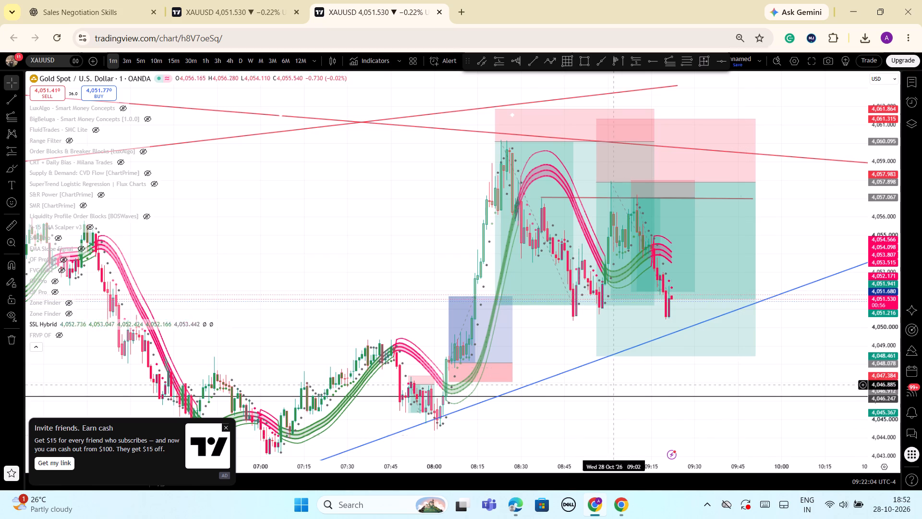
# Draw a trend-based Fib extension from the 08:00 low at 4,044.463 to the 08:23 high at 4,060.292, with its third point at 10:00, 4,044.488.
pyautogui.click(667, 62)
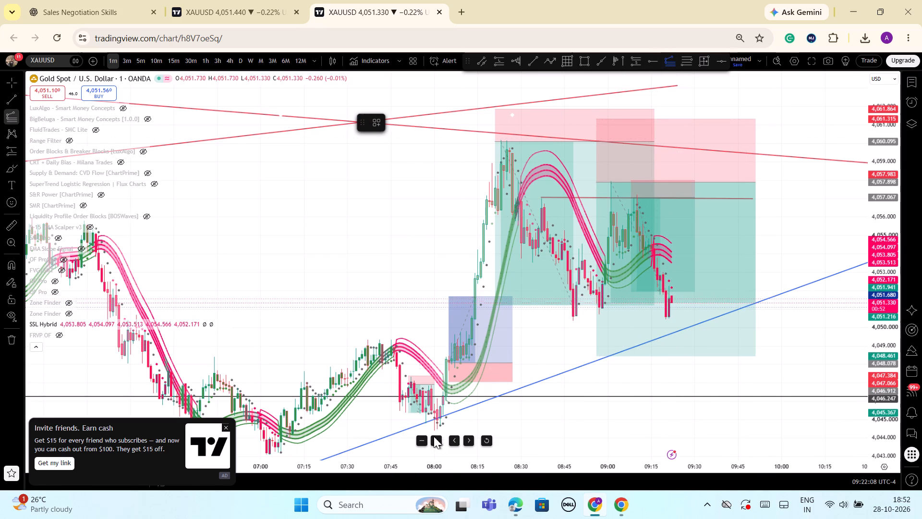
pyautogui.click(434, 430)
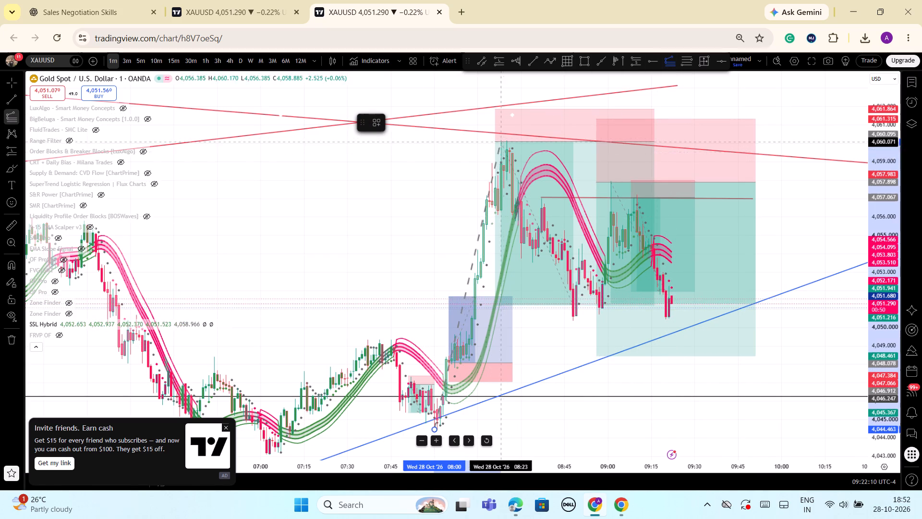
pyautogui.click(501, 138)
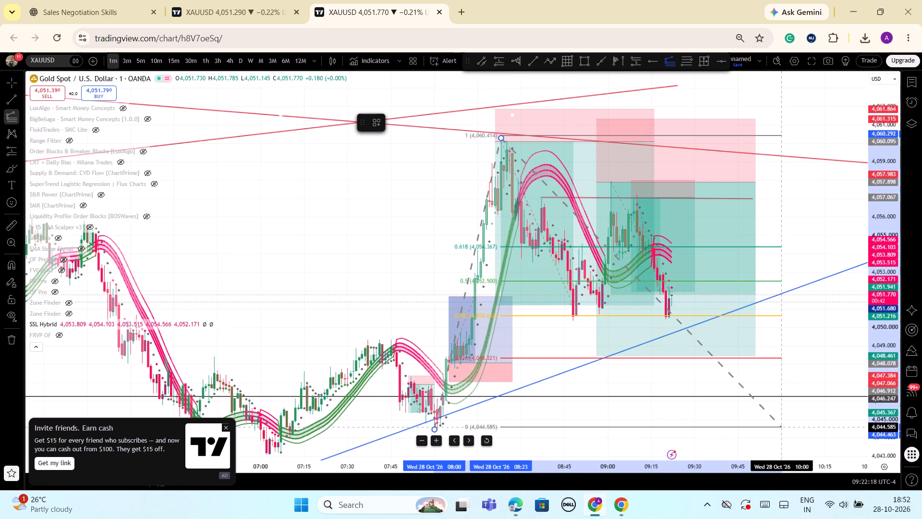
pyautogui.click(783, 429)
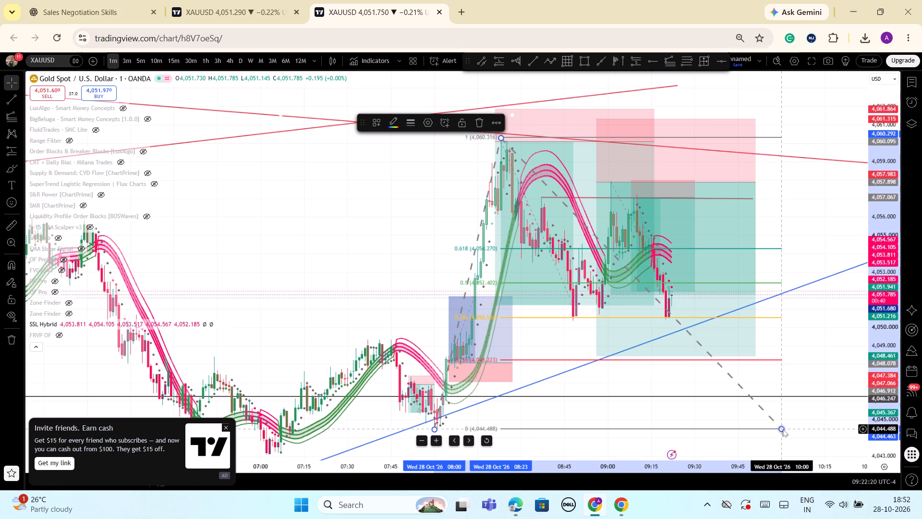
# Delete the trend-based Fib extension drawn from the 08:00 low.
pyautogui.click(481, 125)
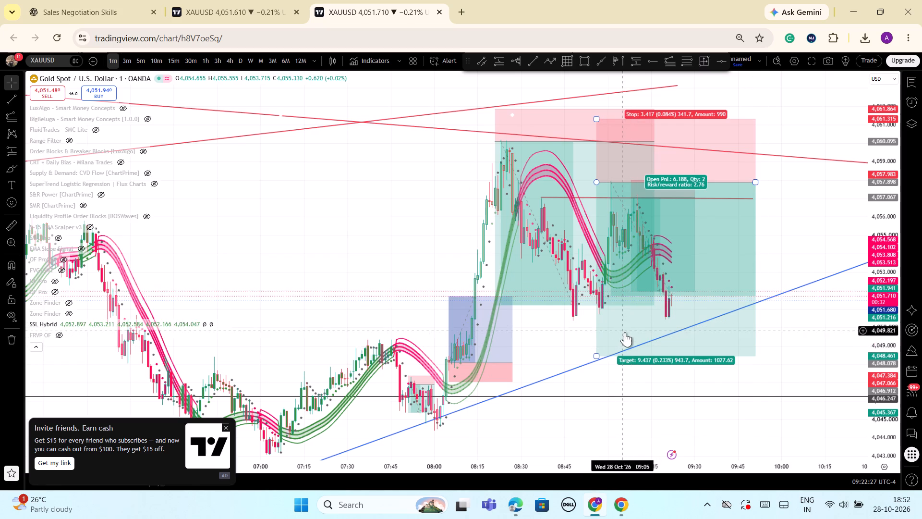
# Show the FRVP OF volume profile on the chart.
pyautogui.scroll(-1, 804, 391)
pyautogui.moveTo(859, 356); pyautogui.dragTo(855, 408)
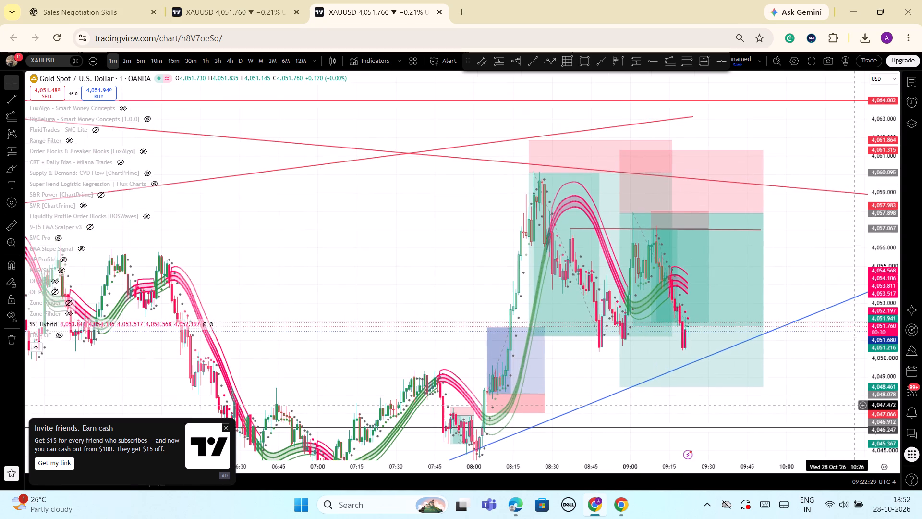
pyautogui.moveTo(855, 408); pyautogui.dragTo(854, 412)
pyautogui.moveTo(802, 383); pyautogui.dragTo(846, 284)
pyautogui.moveTo(892, 319); pyautogui.dragTo(898, 371)
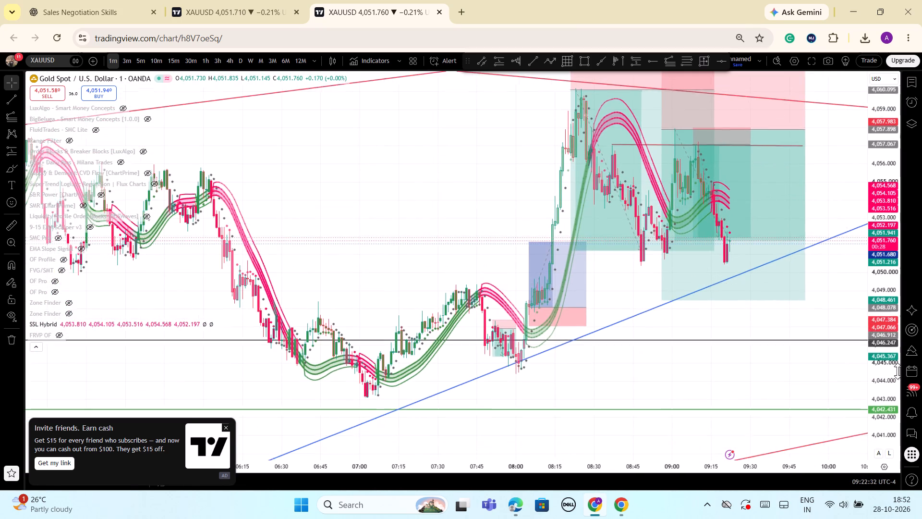
pyautogui.moveTo(898, 371); pyautogui.dragTo(898, 398)
pyautogui.scroll(-2, 847, 395)
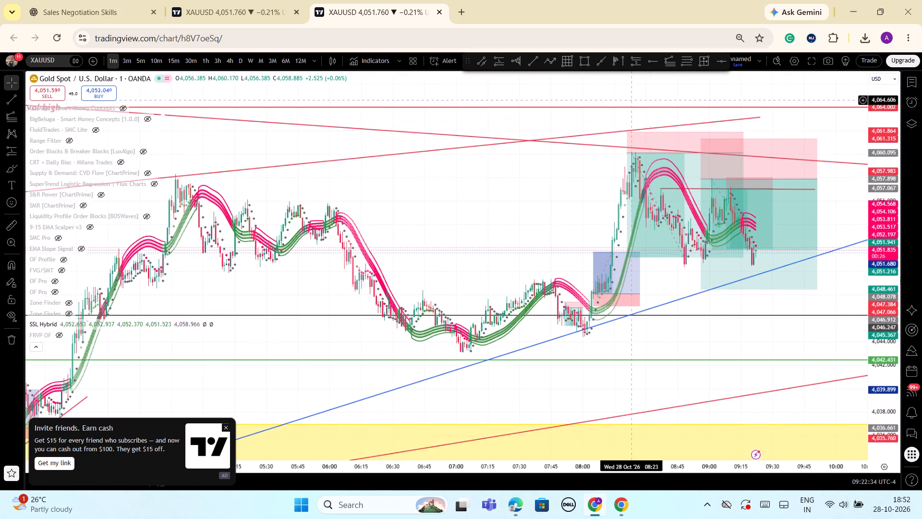
pyautogui.click(58, 334)
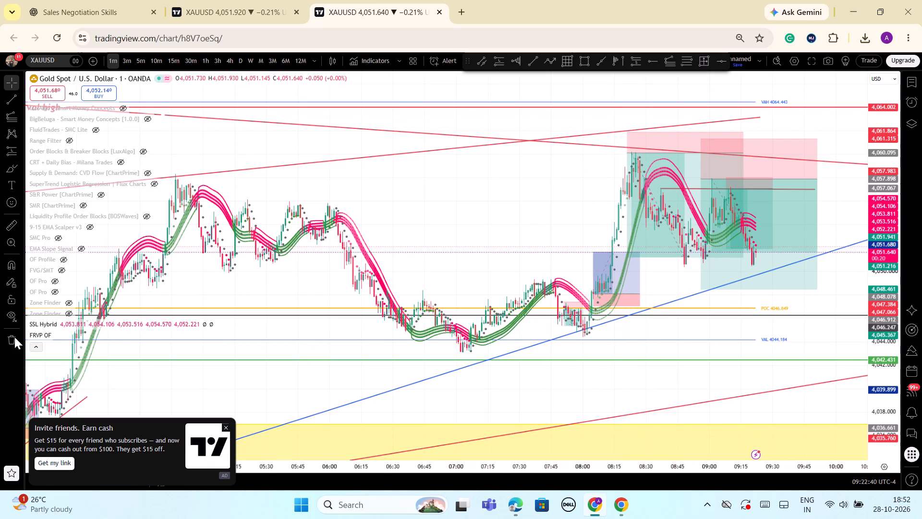
pyautogui.click(56, 334)
pyautogui.click(56, 334)
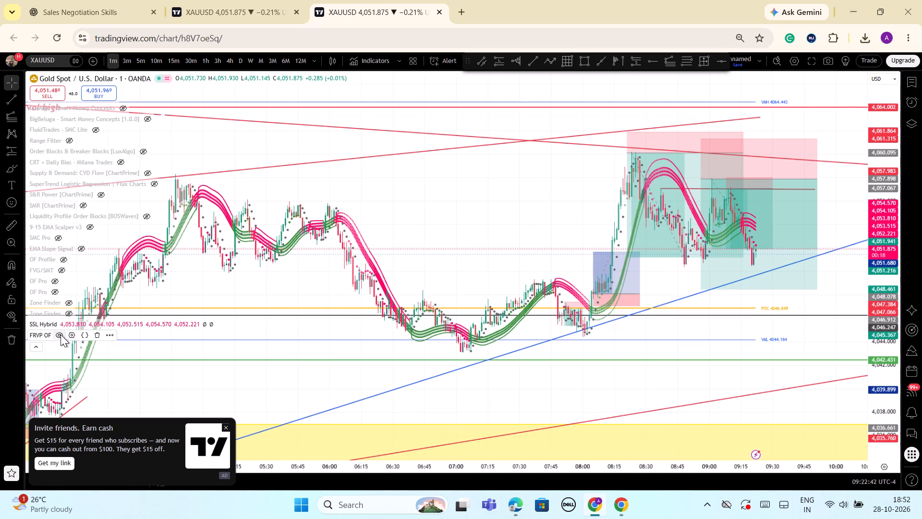
# Move the start boundary of the FRVP OF profile from 27 Oct 20:10 to about 10:14 on 28 Oct.
pyautogui.scroll(-6, 440, 327)
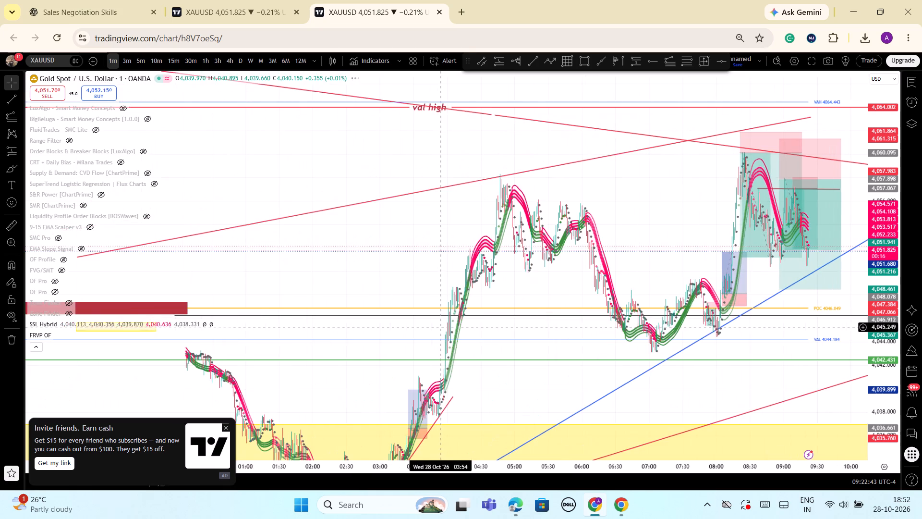
pyautogui.scroll(-2, 227, 183)
pyautogui.scroll(-2, 367, 267)
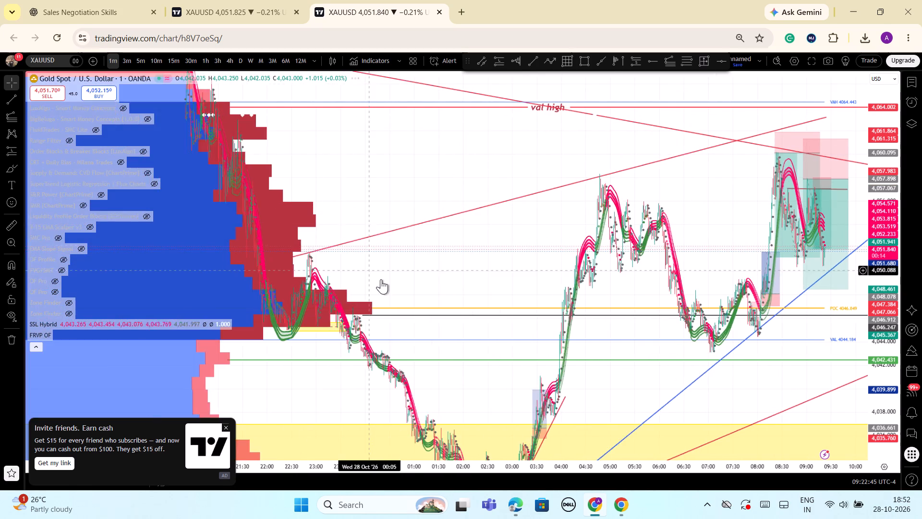
pyautogui.scroll(-3, 381, 279)
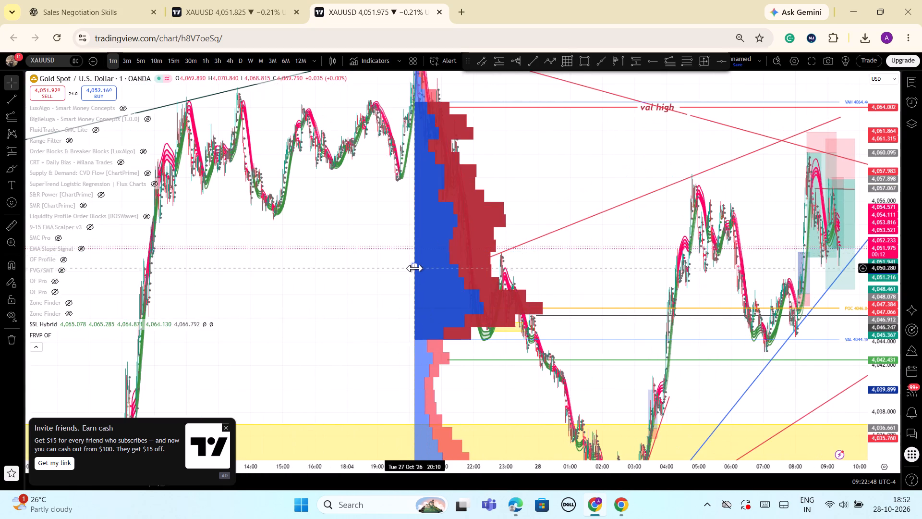
pyautogui.moveTo(415, 268); pyautogui.dragTo(871, 269)
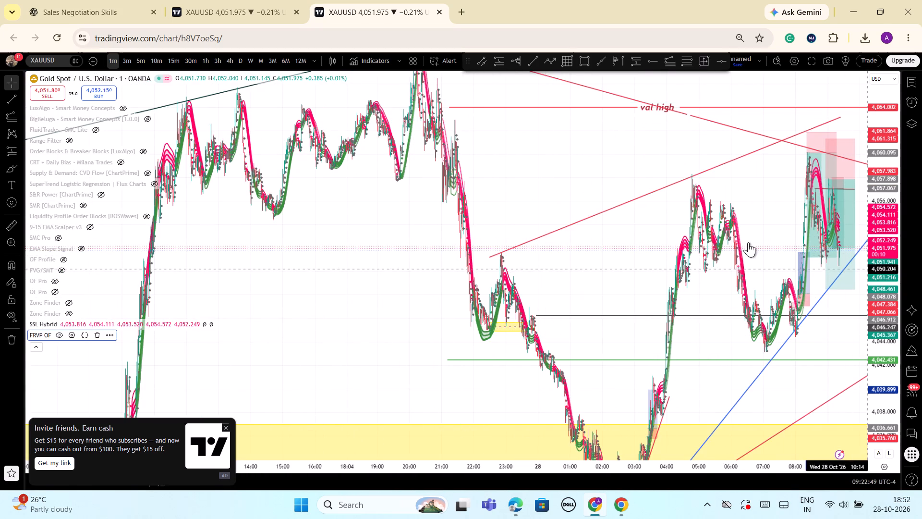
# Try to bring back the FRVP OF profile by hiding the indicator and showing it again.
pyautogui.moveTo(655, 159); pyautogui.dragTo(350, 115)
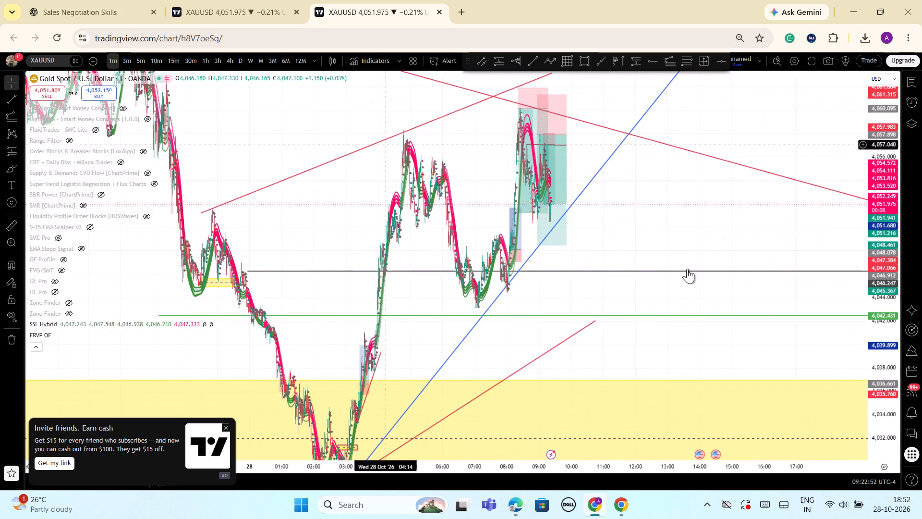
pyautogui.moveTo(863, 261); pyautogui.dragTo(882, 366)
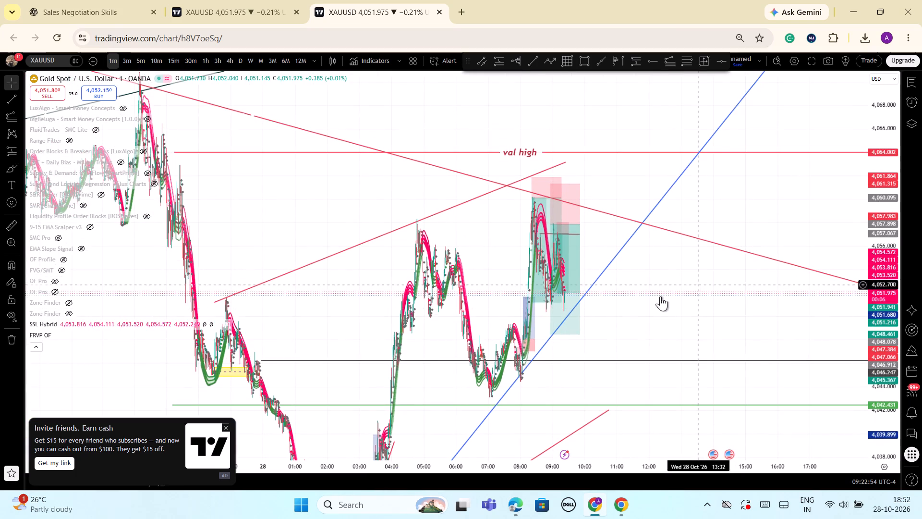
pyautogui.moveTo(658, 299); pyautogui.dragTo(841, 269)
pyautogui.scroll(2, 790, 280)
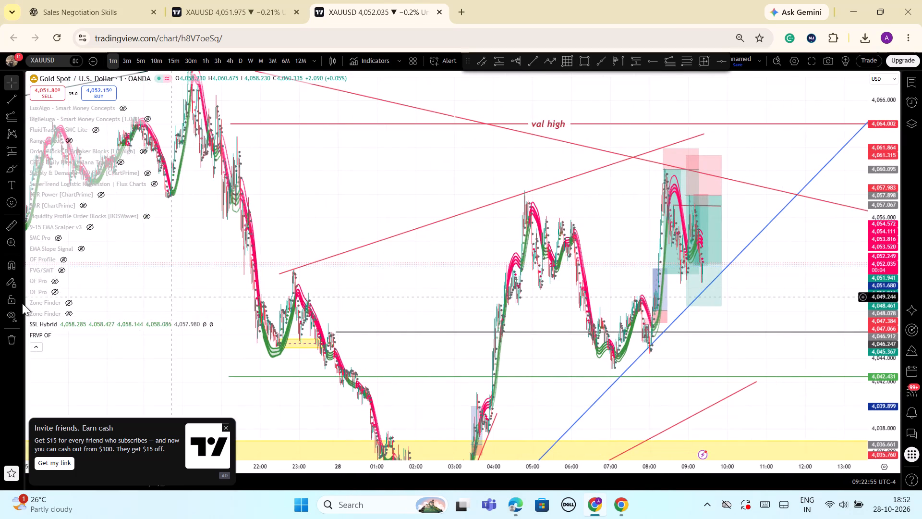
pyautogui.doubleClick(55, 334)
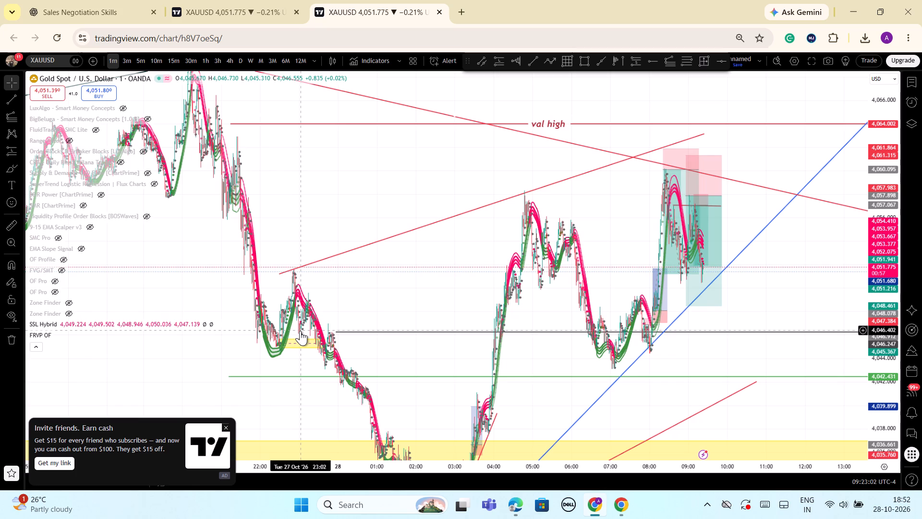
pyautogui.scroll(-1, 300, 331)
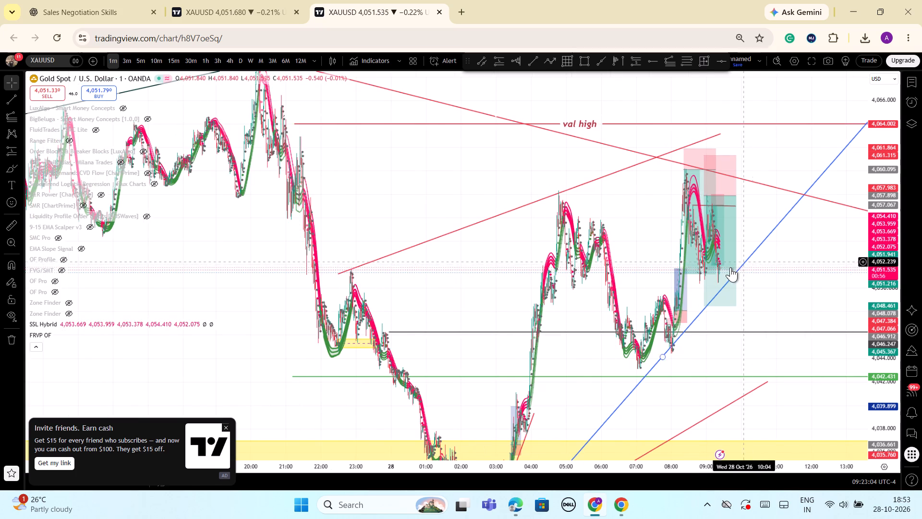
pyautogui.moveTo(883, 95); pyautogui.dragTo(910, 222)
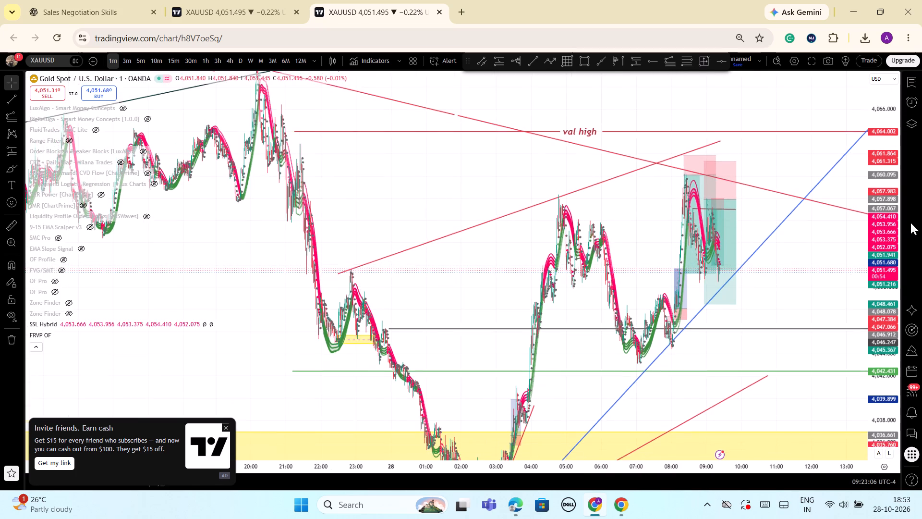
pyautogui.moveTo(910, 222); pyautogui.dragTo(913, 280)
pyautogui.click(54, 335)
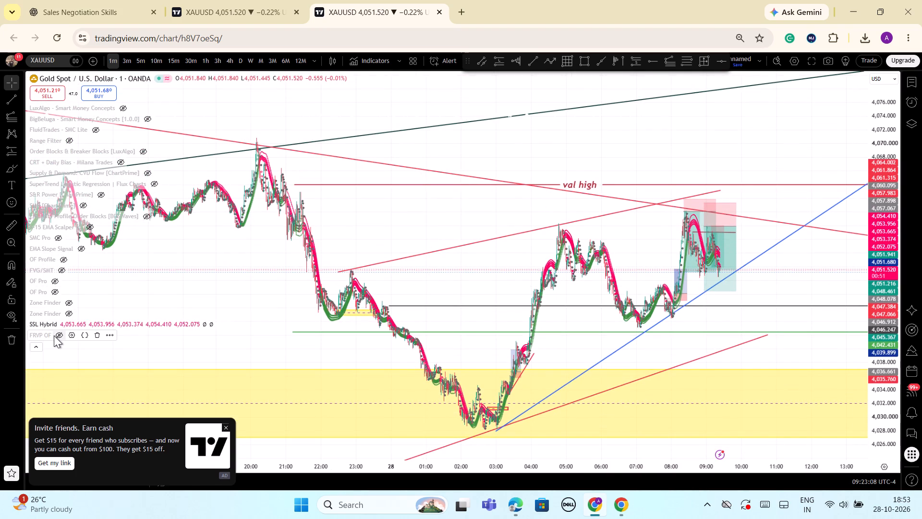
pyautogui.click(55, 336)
# Look for the FRVP OF profile across the 1-minute price history back to 26 Oct and ahead of the current price.
pyautogui.scroll(-1, 191, 280)
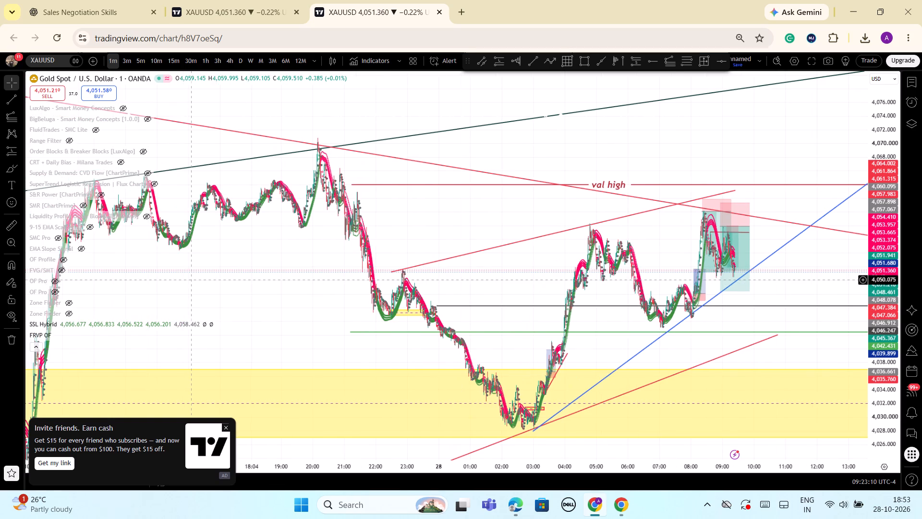
pyautogui.scroll(-9, 191, 280)
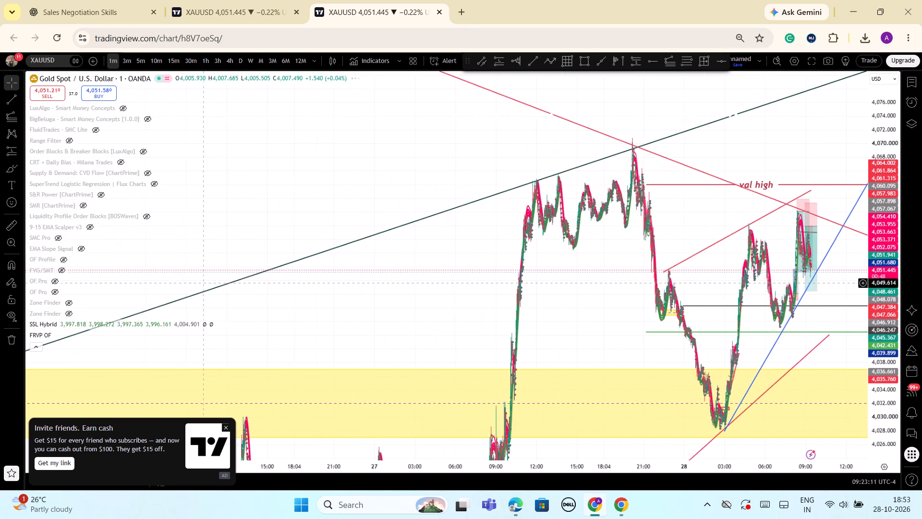
pyautogui.scroll(10, 203, 283)
pyautogui.scroll(4, 327, 304)
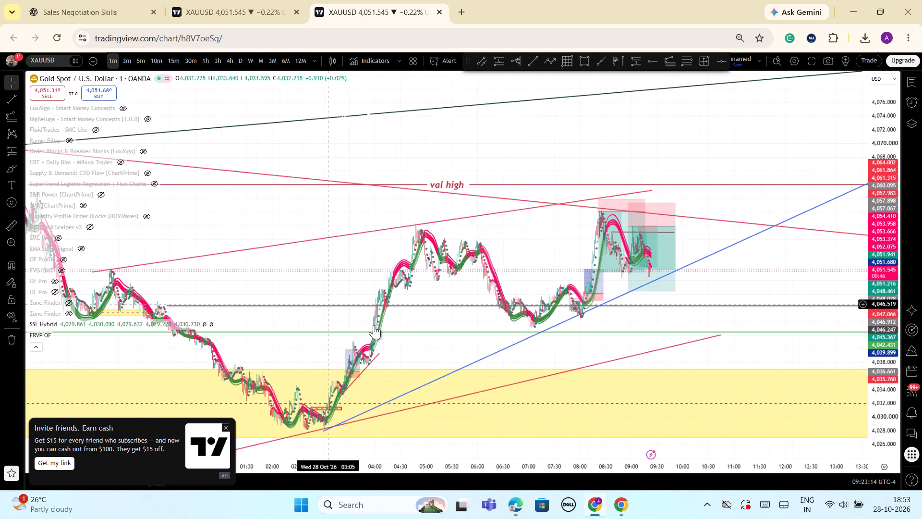
pyautogui.scroll(8, 621, 353)
pyautogui.scroll(2, 508, 307)
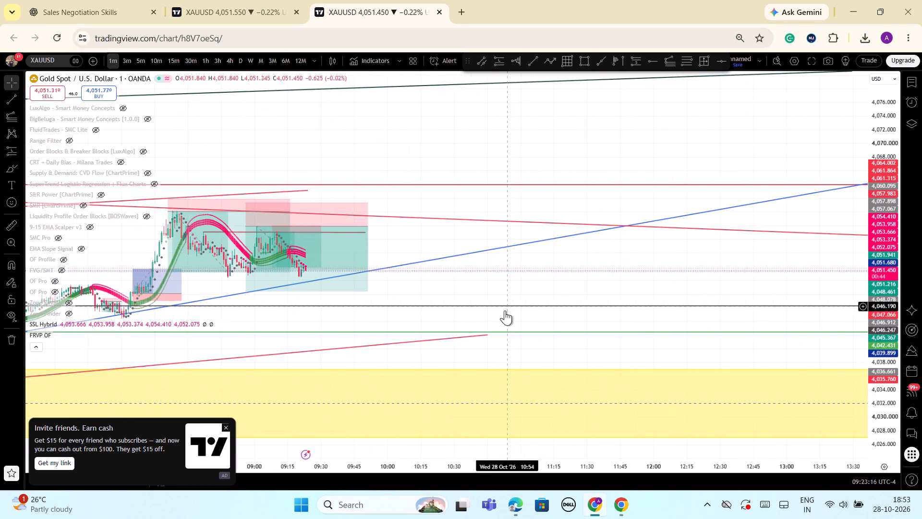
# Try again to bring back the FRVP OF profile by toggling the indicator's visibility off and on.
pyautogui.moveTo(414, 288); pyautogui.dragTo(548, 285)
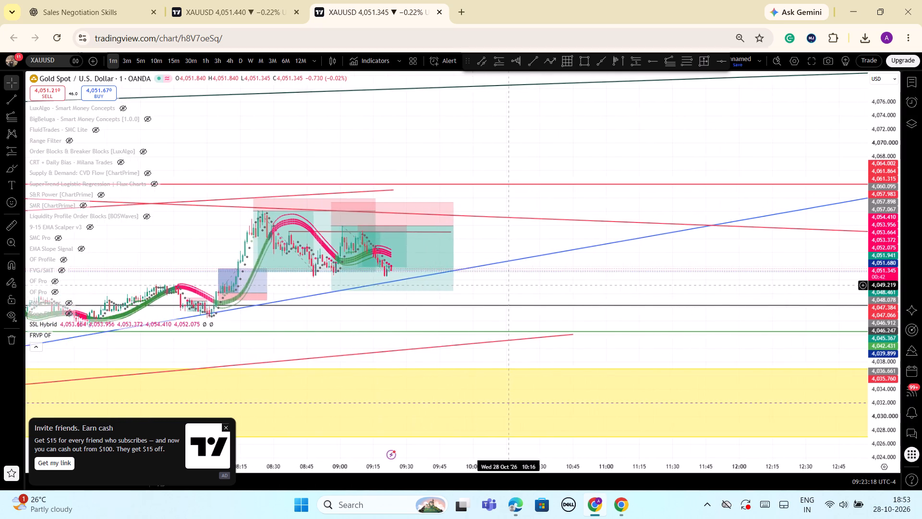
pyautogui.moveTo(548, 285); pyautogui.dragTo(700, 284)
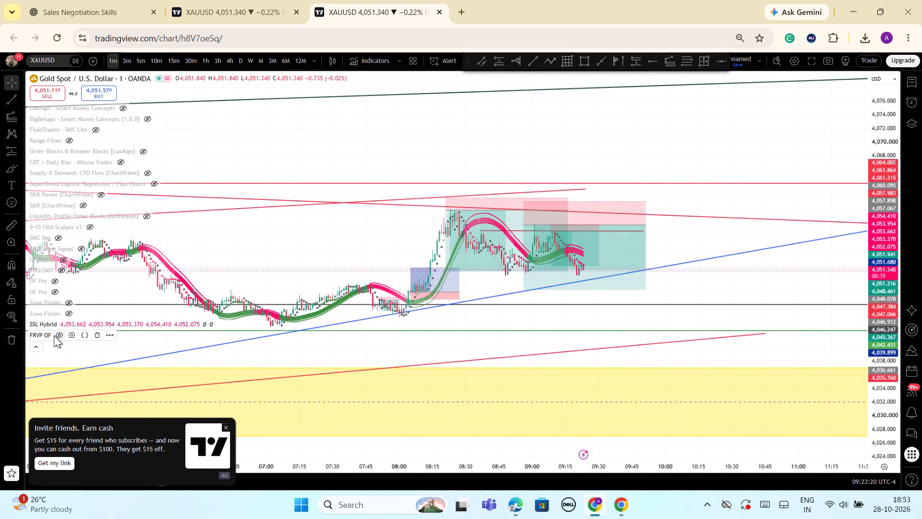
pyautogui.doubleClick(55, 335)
# Clear the chart area by dismissing the invite-friends advertisement and collapsing the list of indicator names.
pyautogui.click(224, 424)
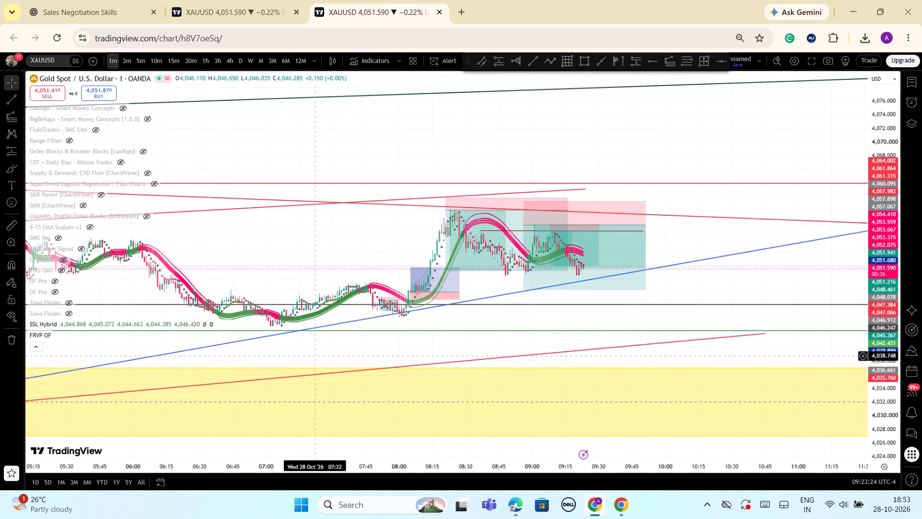
pyautogui.scroll(-6, 358, 349)
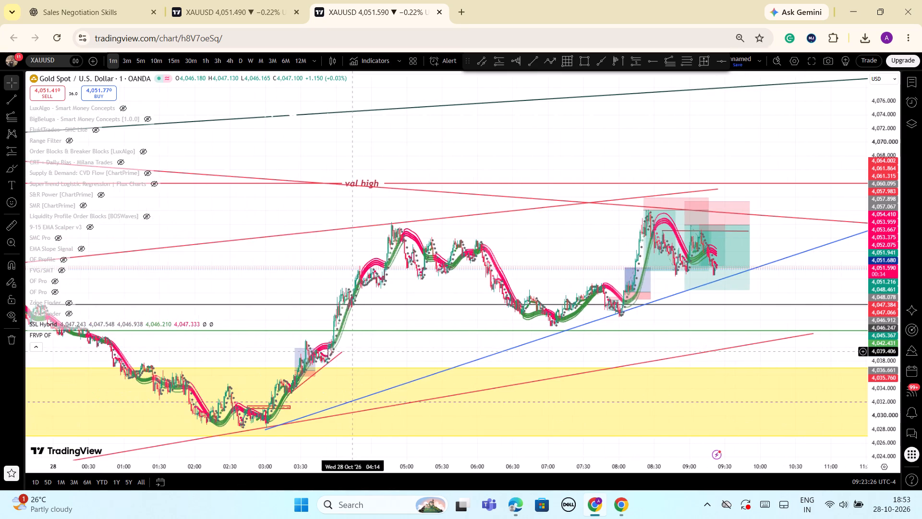
pyautogui.scroll(-3, 352, 352)
pyautogui.click(36, 350)
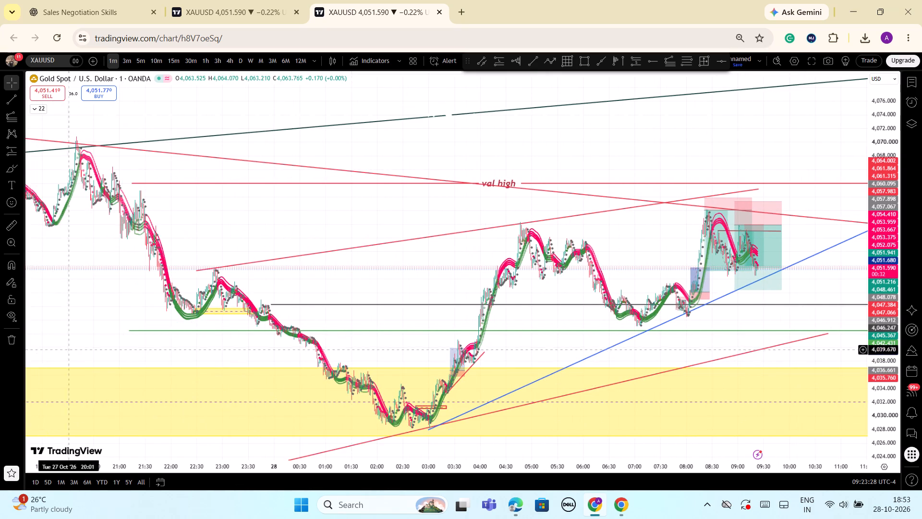
# Shorten the short position that starts at 08:56 on 28 Oct so that it ends at about 09:36.
pyautogui.scroll(-3, 259, 340)
pyautogui.scroll(7, 522, 288)
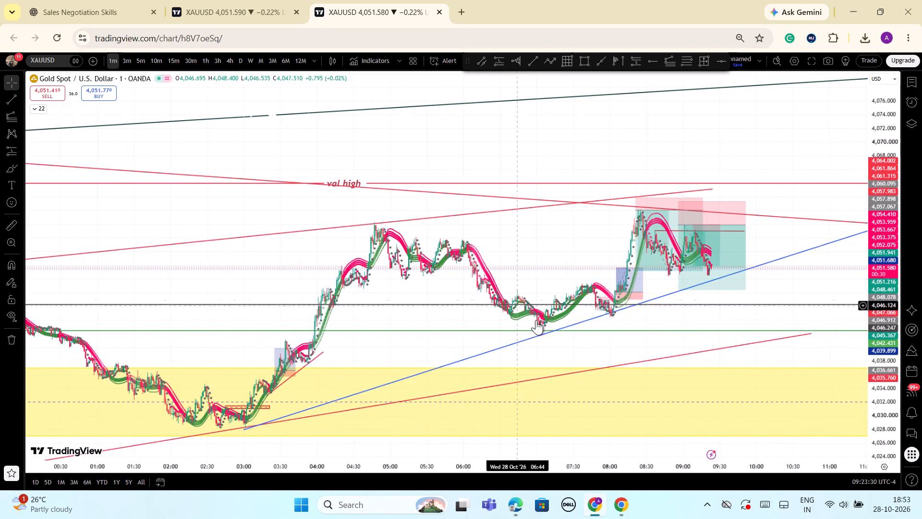
pyautogui.scroll(9, 536, 320)
pyautogui.scroll(4, 608, 346)
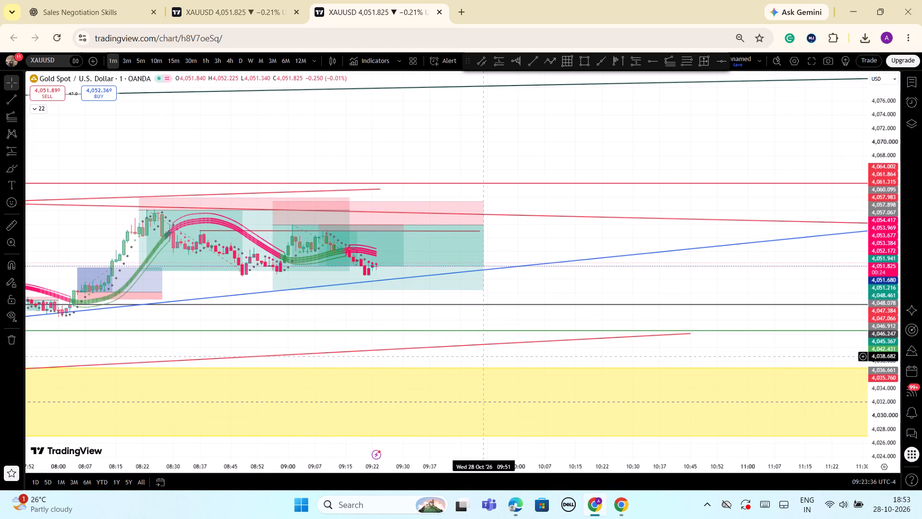
pyautogui.click(480, 223)
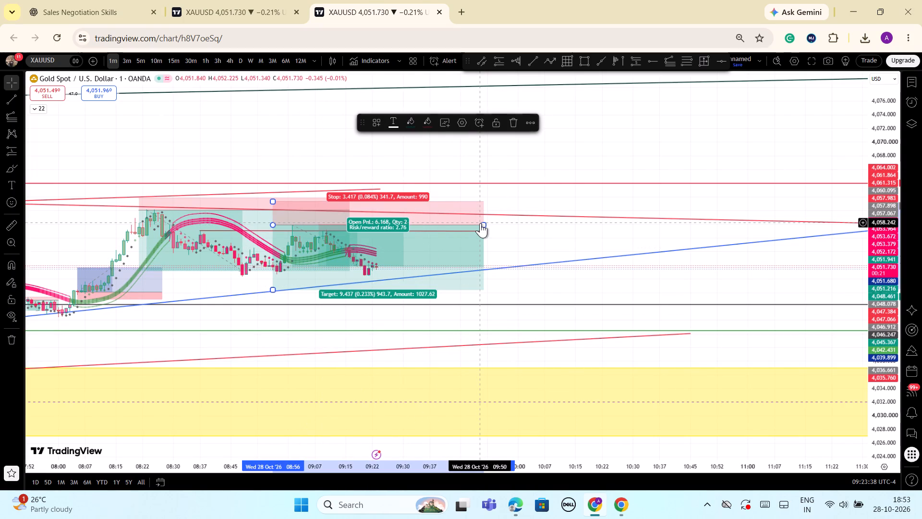
pyautogui.moveTo(485, 224); pyautogui.dragTo(427, 224)
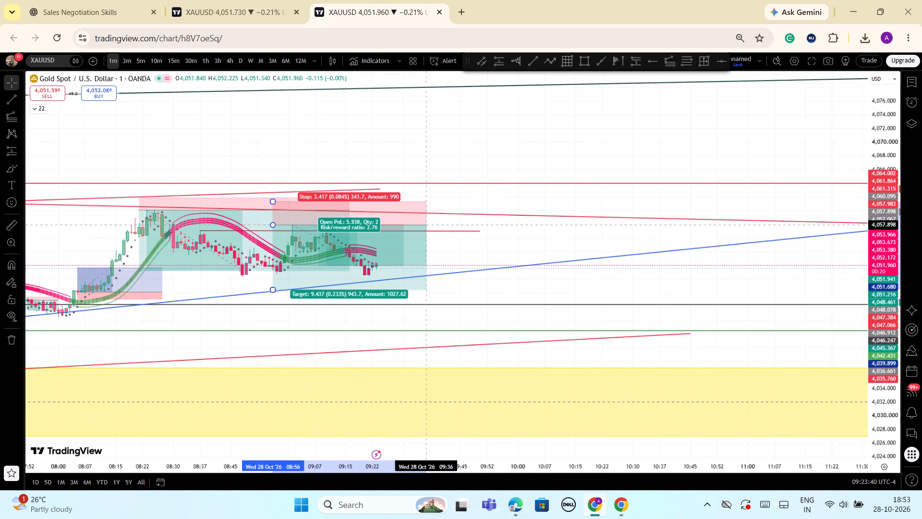
pyautogui.click(464, 158)
# Enlarge the price scale to examine the latest 1-minute candles against the short positions and the rising blue trendline.
pyautogui.scroll(-4, 650, 283)
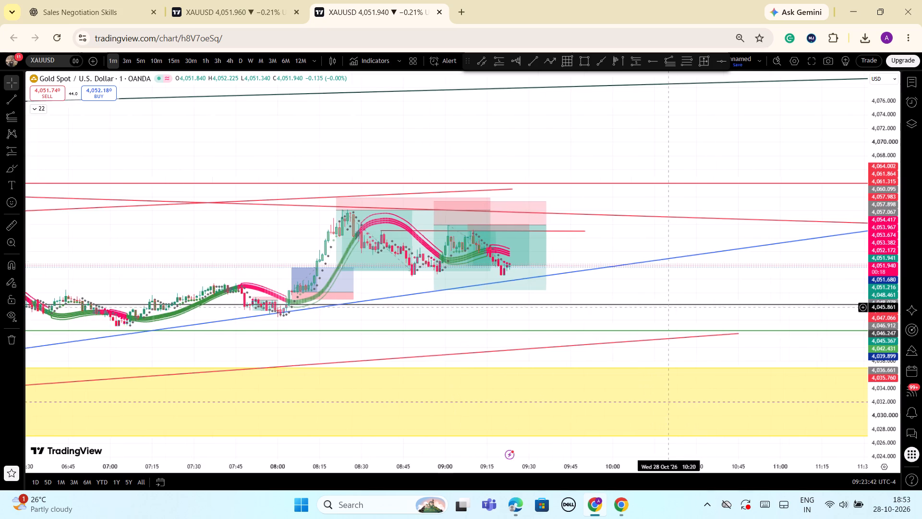
pyautogui.moveTo(878, 414); pyautogui.dragTo(837, 313)
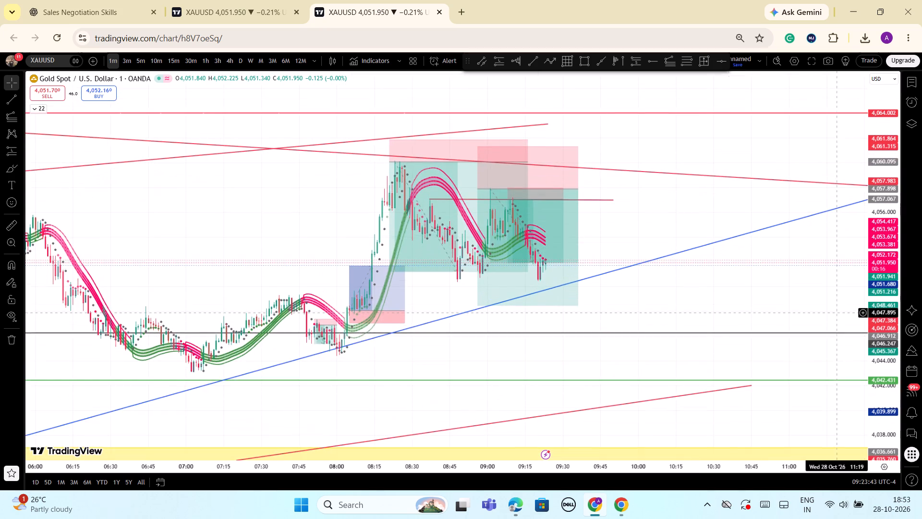
pyautogui.scroll(1, 702, 313)
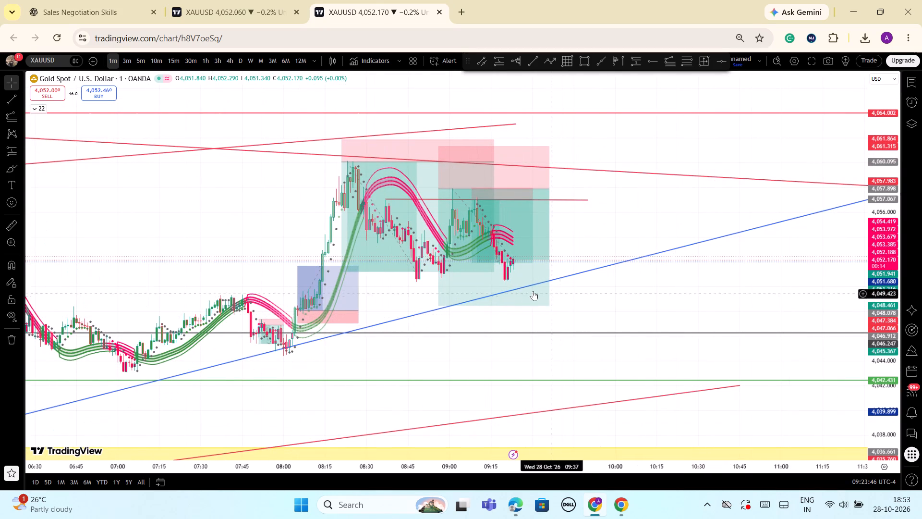
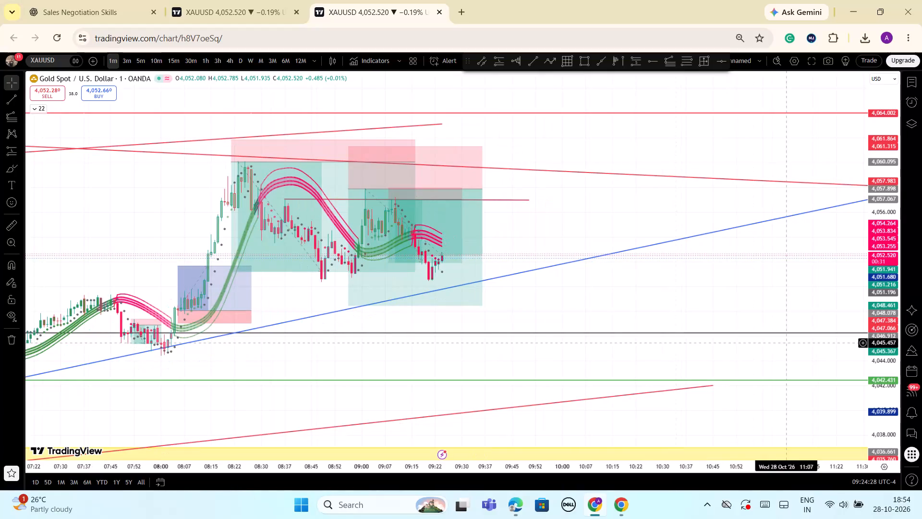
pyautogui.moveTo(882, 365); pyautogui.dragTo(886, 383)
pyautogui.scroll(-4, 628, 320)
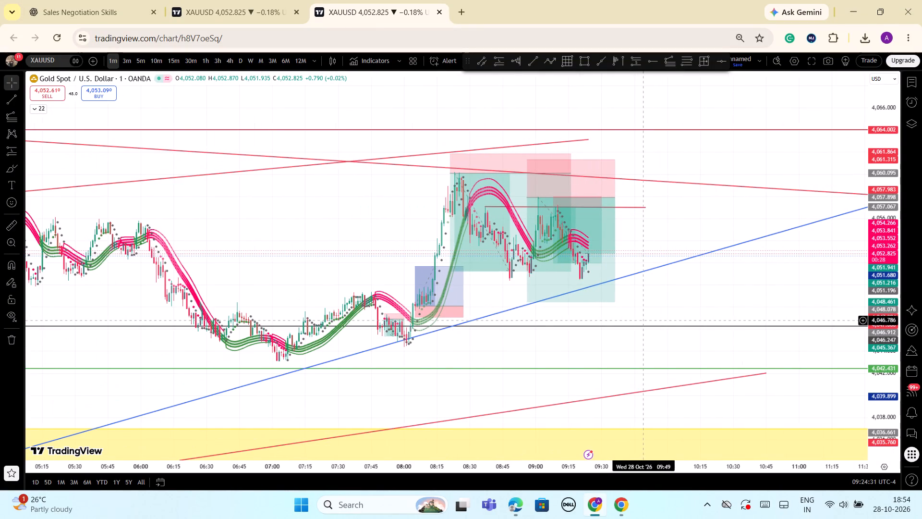
# Close the Sales Negotiation Skills tab and the 1-minute XAUUSD tab, keeping only the 5-minute XAUUSD chart open.
pyautogui.click(151, 12)
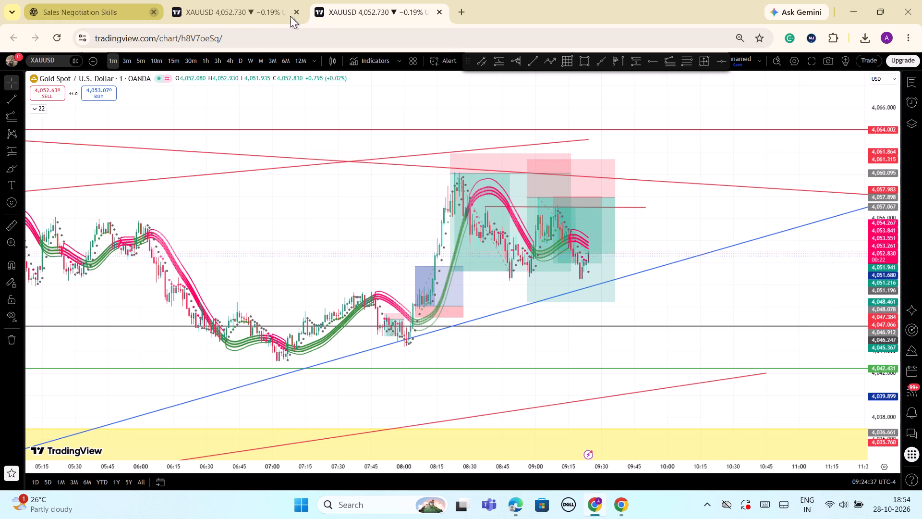
pyautogui.click(442, 12)
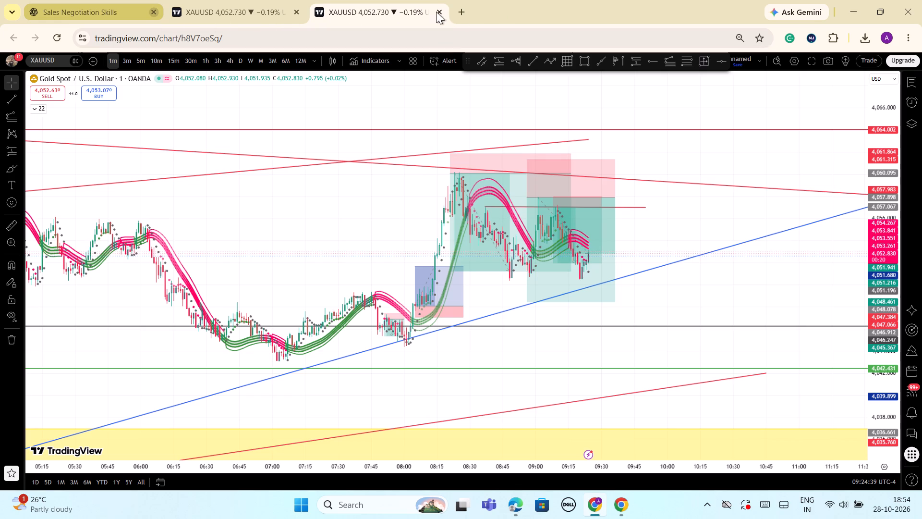
pyautogui.tripleClick(439, 9)
pyautogui.doubleClick(439, 9)
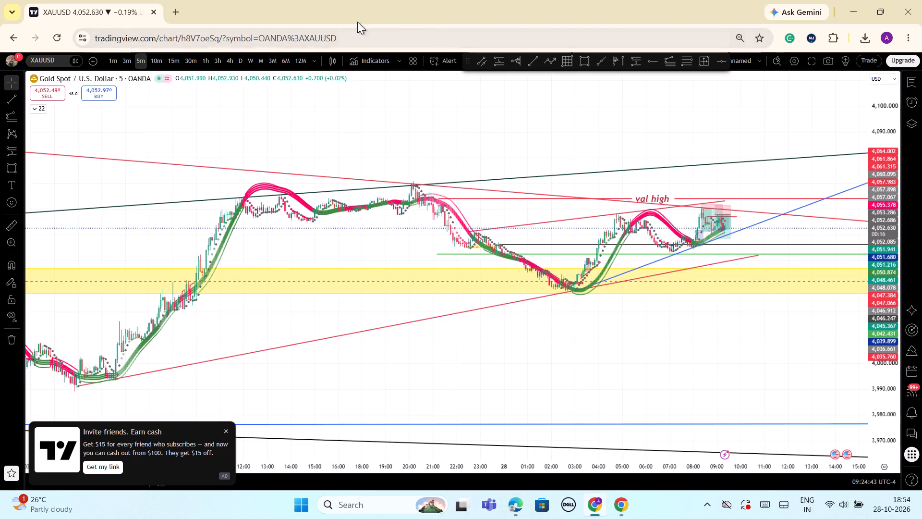
# Enlarge the 5-minute chart to examine the latest candles against the short positions, the yellow zone and the rising blue trendline.
pyautogui.moveTo(886, 363); pyautogui.dragTo(886, 308)
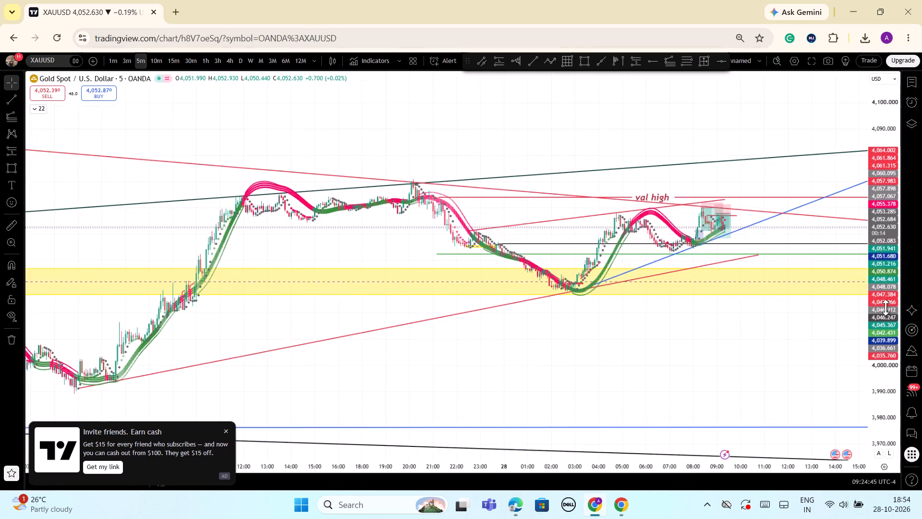
pyautogui.moveTo(886, 308); pyautogui.dragTo(884, 150)
pyautogui.scroll(6, 766, 223)
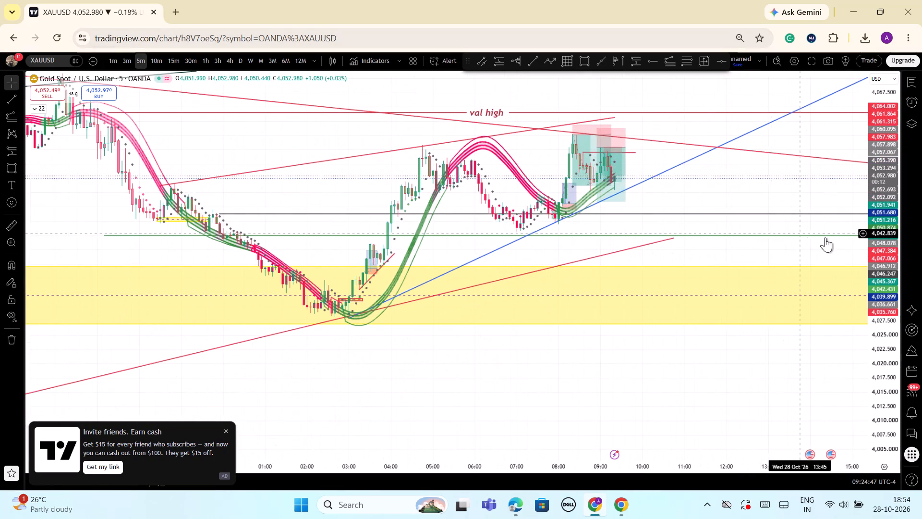
pyautogui.moveTo(886, 321); pyautogui.dragTo(885, 336)
pyautogui.scroll(2, 742, 269)
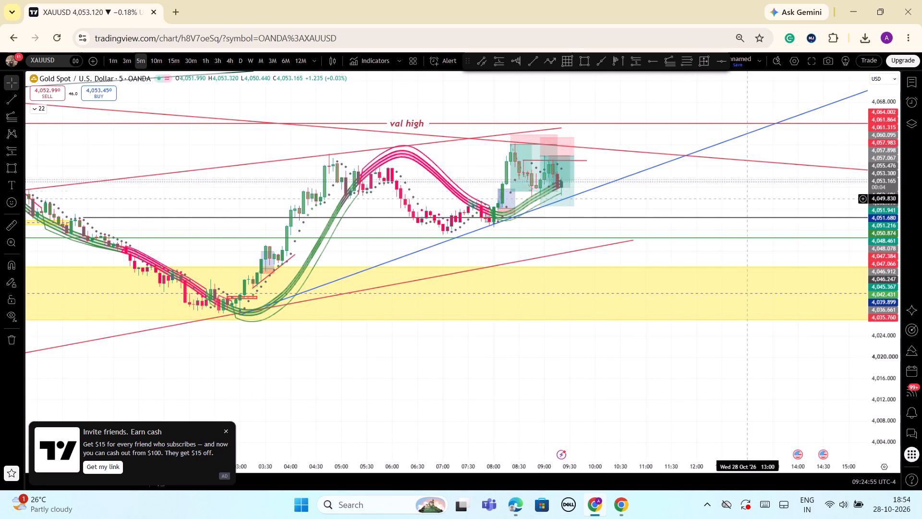
pyautogui.scroll(-2, 748, 201)
pyautogui.moveTo(886, 364); pyautogui.dragTo(882, 339)
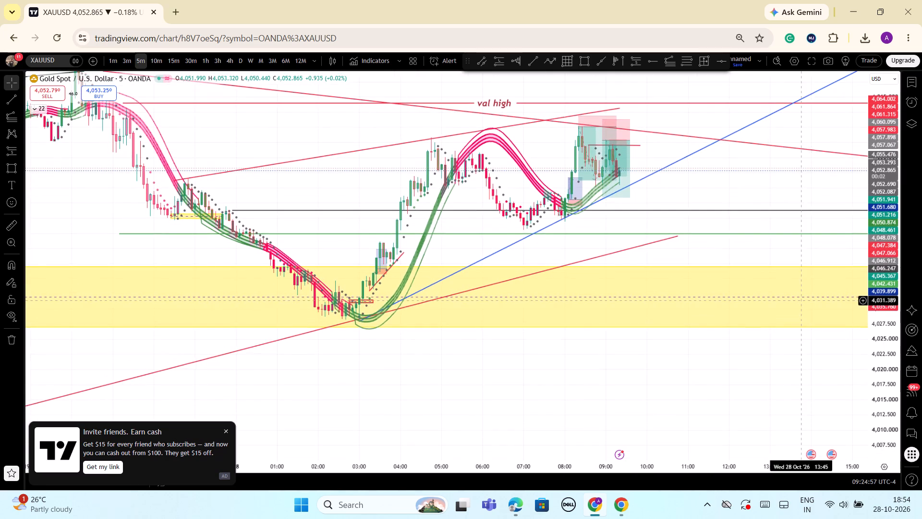
pyautogui.scroll(4, 801, 301)
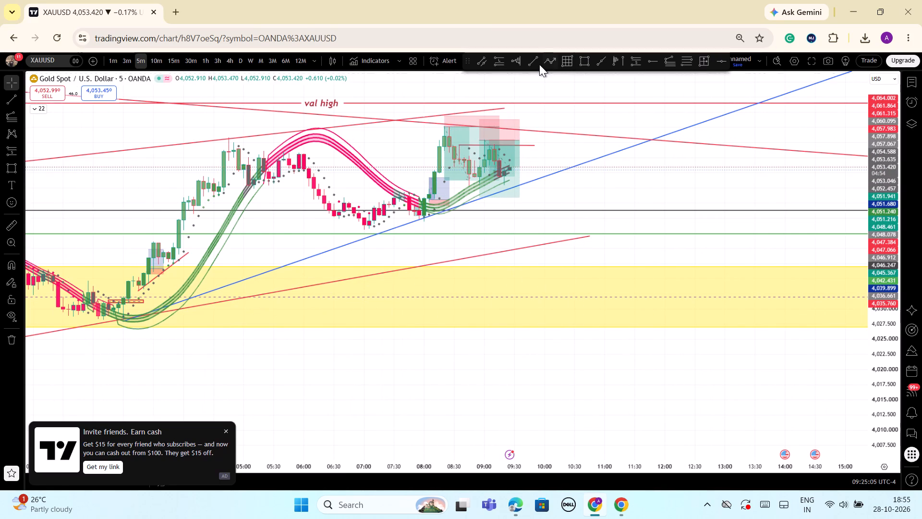
# Draw a three-point Fibonacci extension from the 08:00 low to the 08:20 high and back to about 4,044.56 at 09:50 on 28 Oct.
pyautogui.click(673, 64)
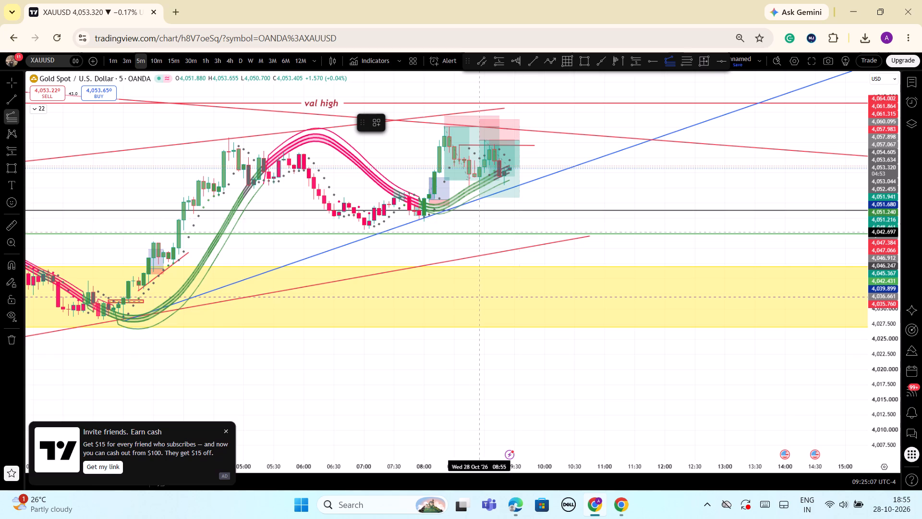
pyautogui.click(423, 221)
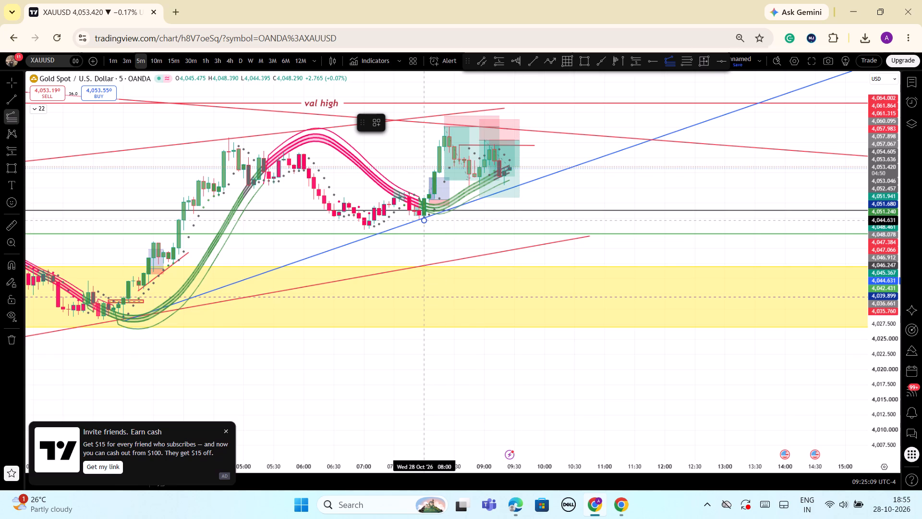
pyautogui.click(445, 125)
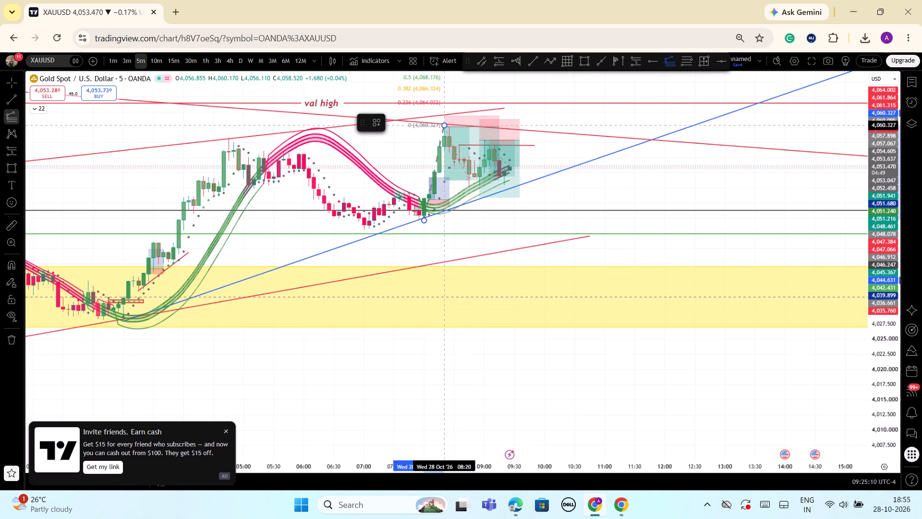
pyautogui.click(533, 221)
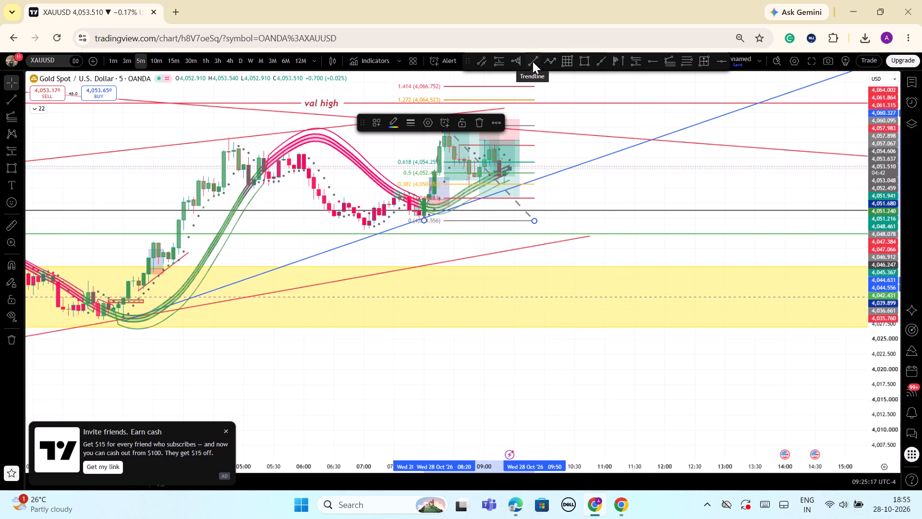
# Draw a thin rectangle along the Fibonacci 0.236 level, from 08:20 to 10:15 on 28 Oct, between about 4,048.5 and 4,048.0.
pyautogui.click(582, 64)
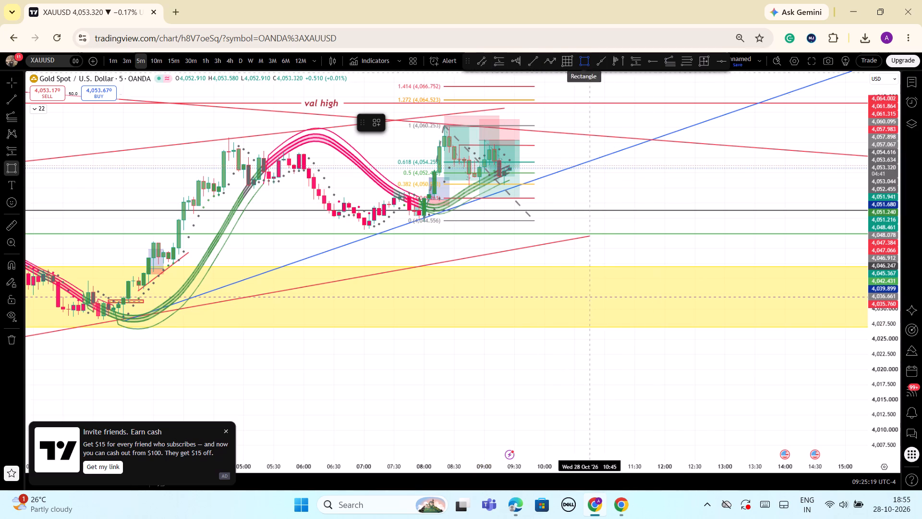
pyautogui.click(444, 197)
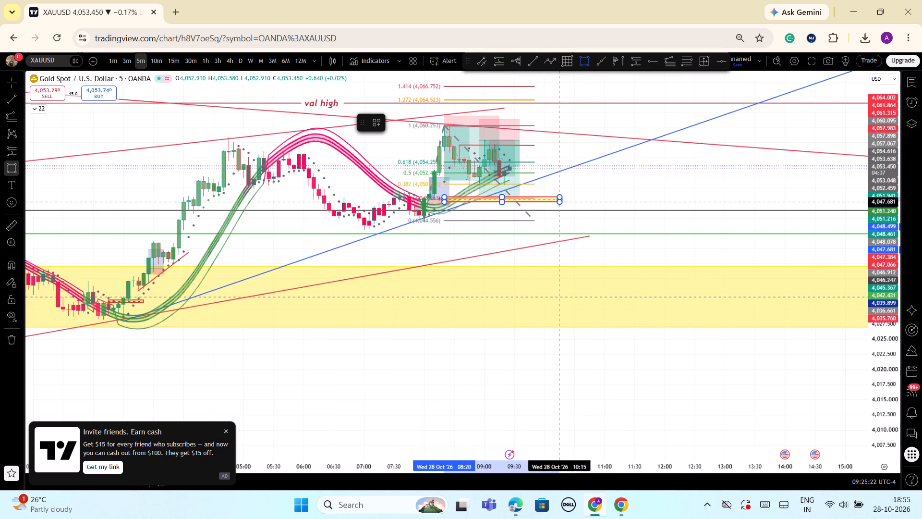
pyautogui.click(559, 200)
pyautogui.click(614, 194)
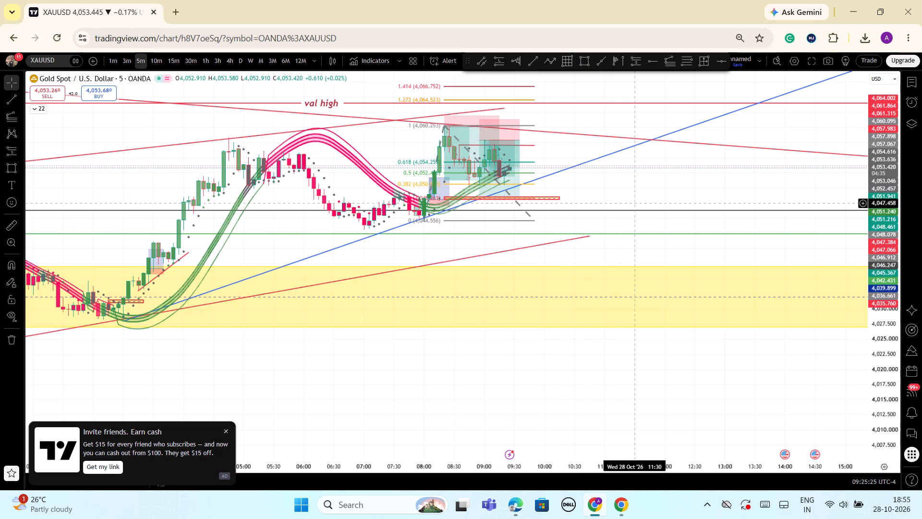
pyautogui.scroll(-1, 612, 208)
pyautogui.moveTo(874, 378); pyautogui.dragTo(879, 289)
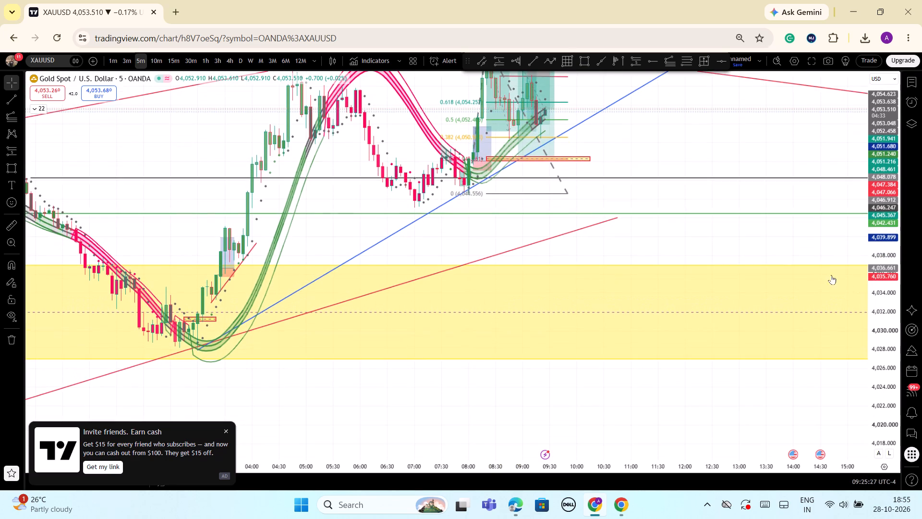
pyautogui.moveTo(679, 152); pyautogui.dragTo(685, 201)
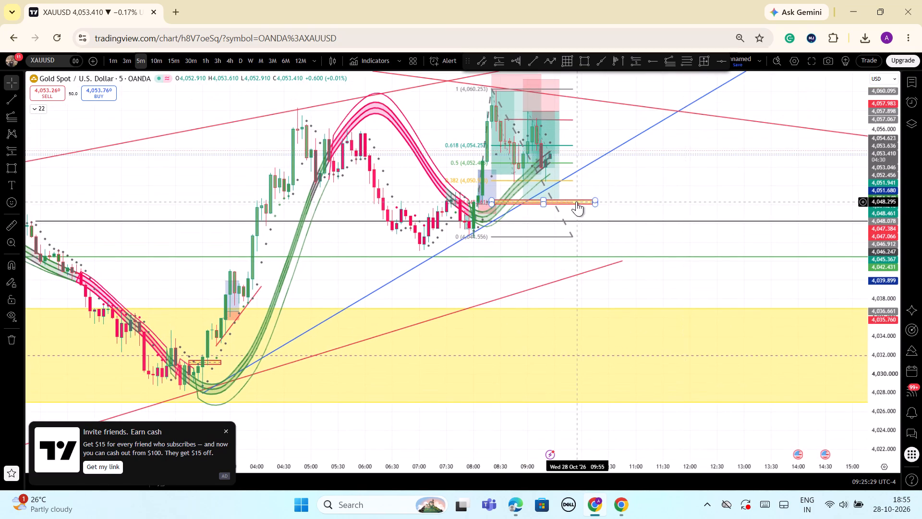
pyautogui.click(576, 201)
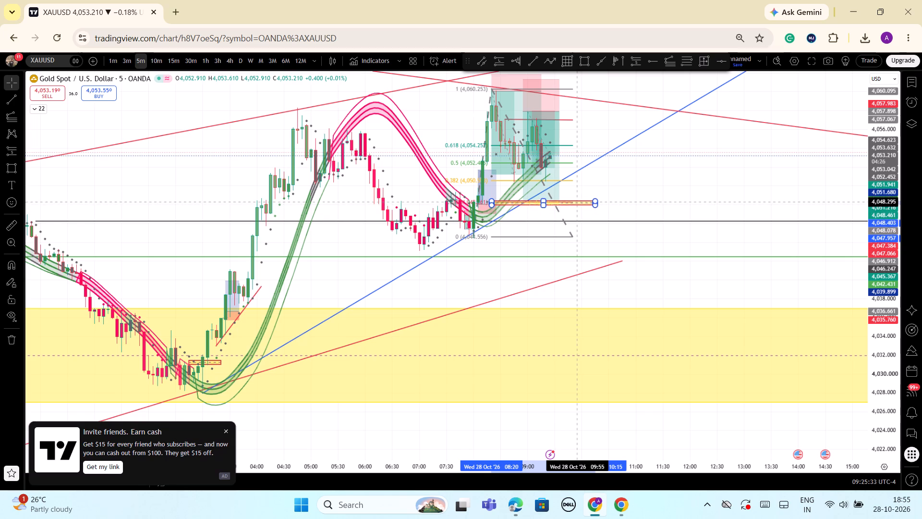
pyautogui.click(621, 187)
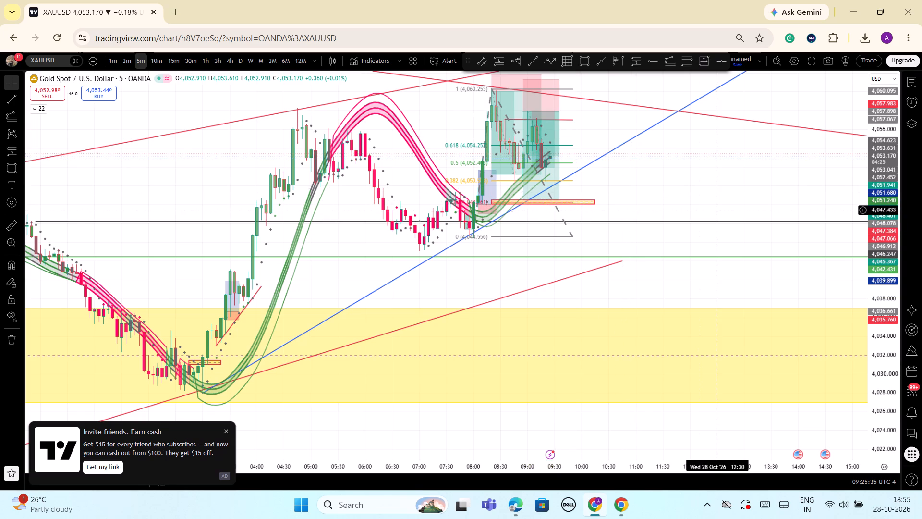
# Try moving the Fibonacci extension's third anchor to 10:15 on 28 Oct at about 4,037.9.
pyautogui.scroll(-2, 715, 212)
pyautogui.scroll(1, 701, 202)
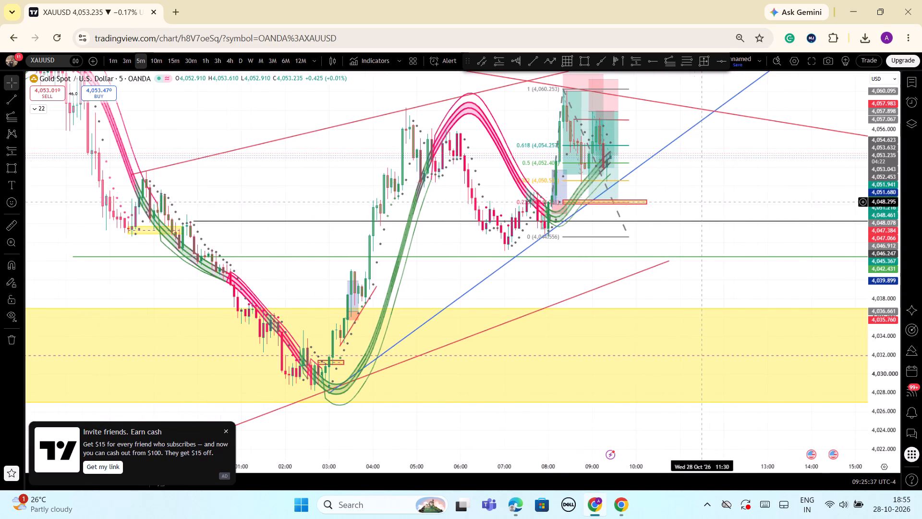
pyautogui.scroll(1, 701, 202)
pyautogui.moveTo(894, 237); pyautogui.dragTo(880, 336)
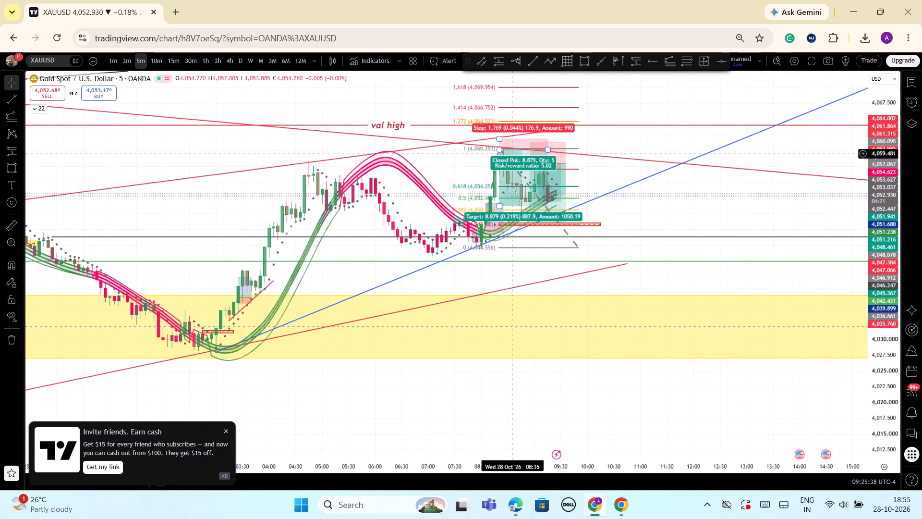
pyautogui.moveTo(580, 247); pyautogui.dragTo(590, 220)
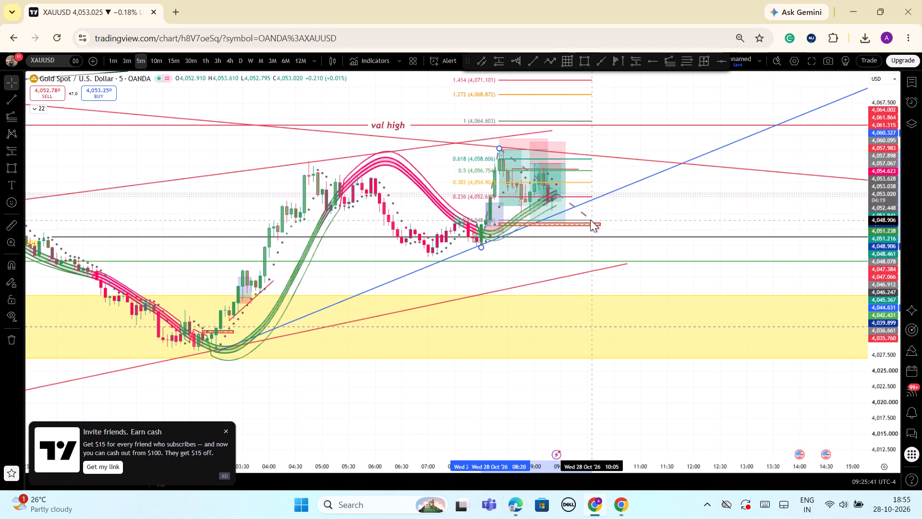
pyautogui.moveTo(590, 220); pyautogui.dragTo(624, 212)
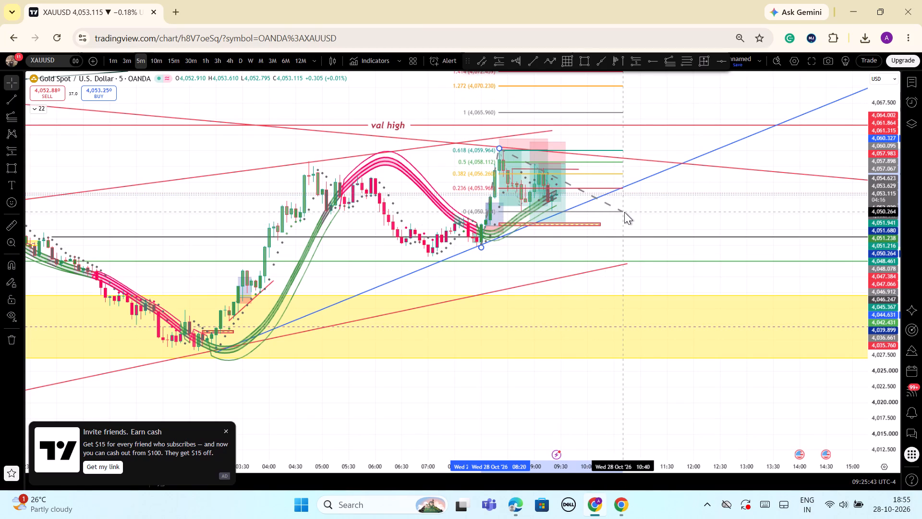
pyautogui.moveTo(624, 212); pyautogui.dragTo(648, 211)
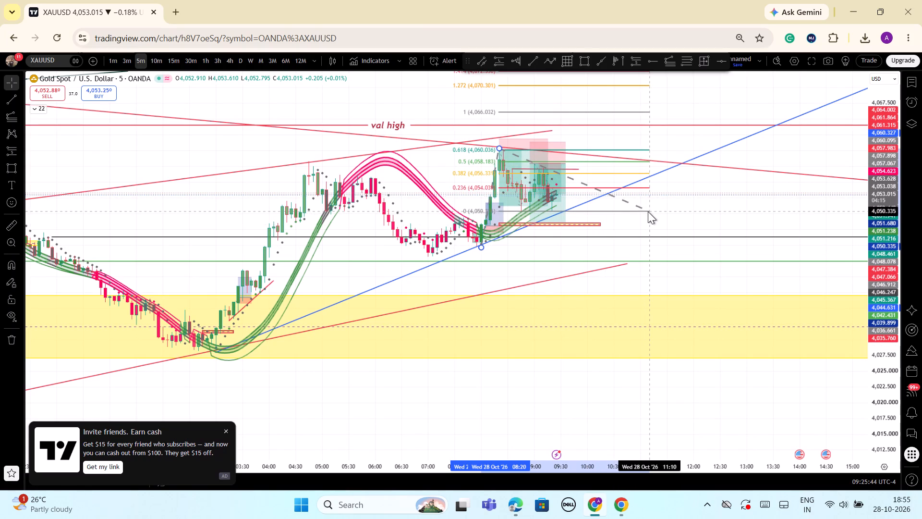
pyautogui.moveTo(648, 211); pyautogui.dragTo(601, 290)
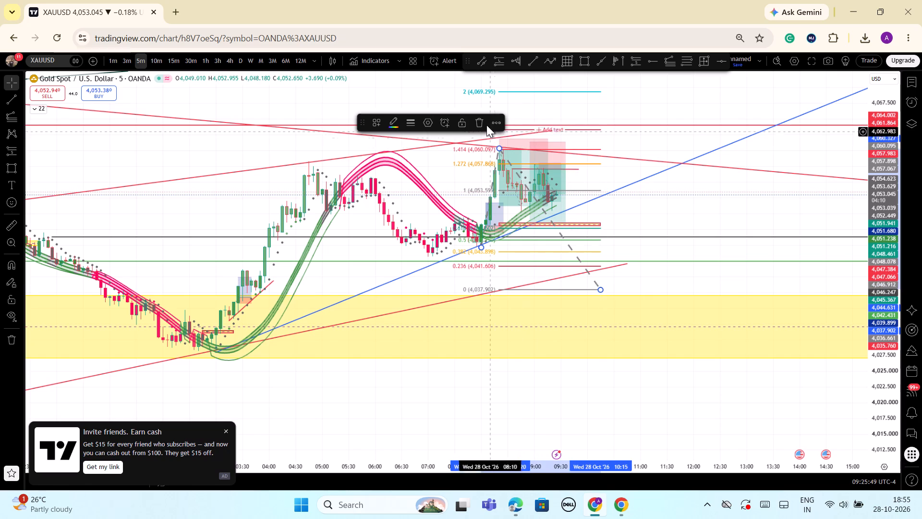
# Delete the Fibonacci extension, keeping the thin rectangle.
pyautogui.click(477, 123)
# Examine the latest 5-minute candles and SSL Hybrid bands against the thin rectangle, the rising blue trendline and the green and black levels.
pyautogui.scroll(2, 663, 224)
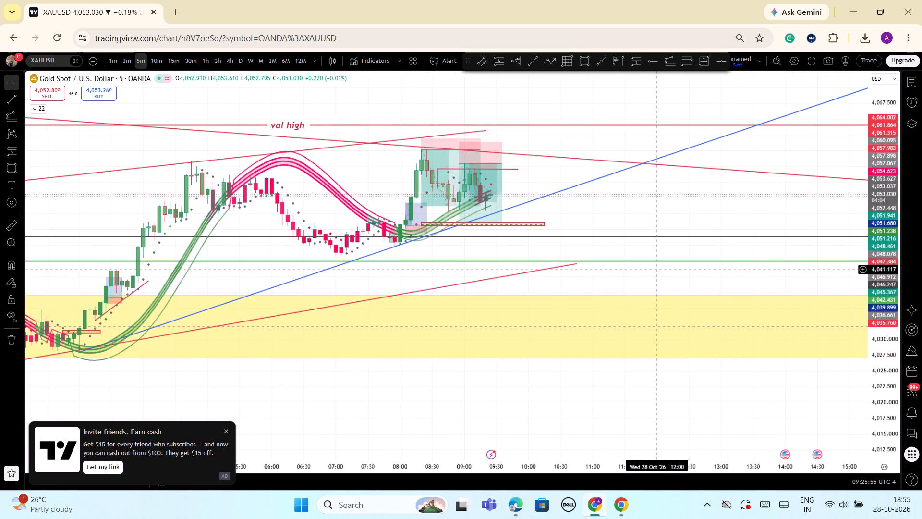
pyautogui.scroll(-1, 651, 278)
pyautogui.moveTo(893, 430); pyautogui.dragTo(881, 393)
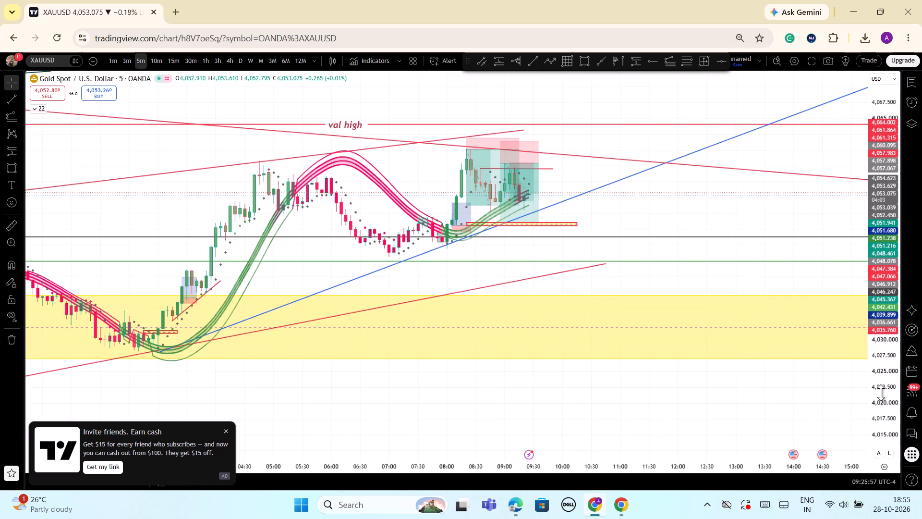
pyautogui.moveTo(881, 393); pyautogui.dragTo(865, 332)
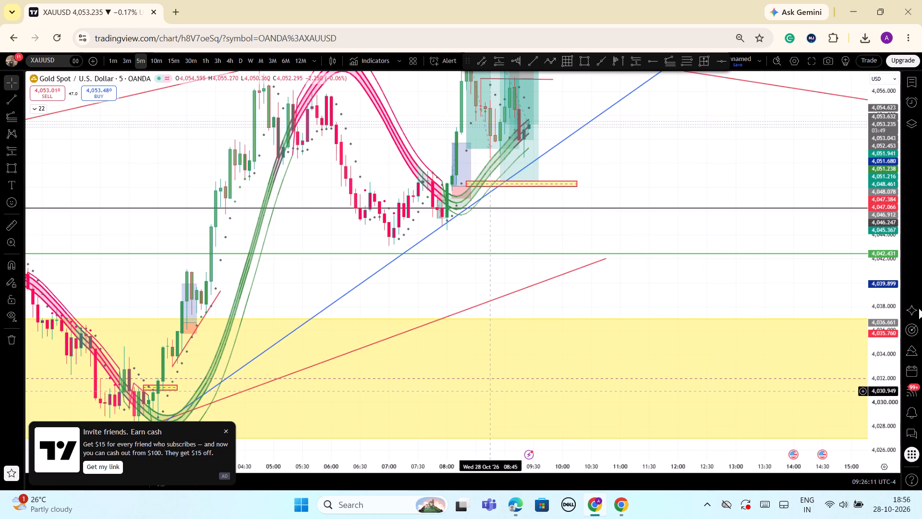
pyautogui.moveTo(887, 278); pyautogui.dragTo(882, 337)
pyautogui.scroll(1, 634, 205)
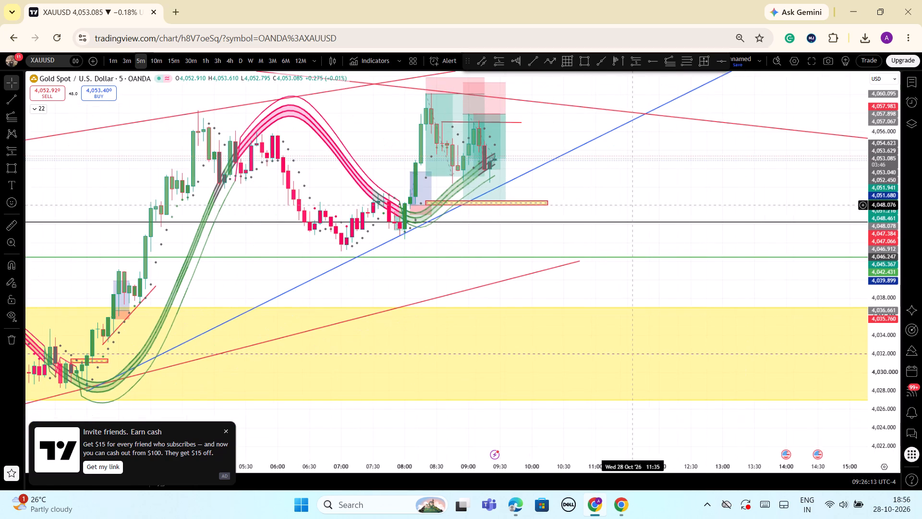
pyautogui.moveTo(610, 198); pyautogui.dragTo(768, 200)
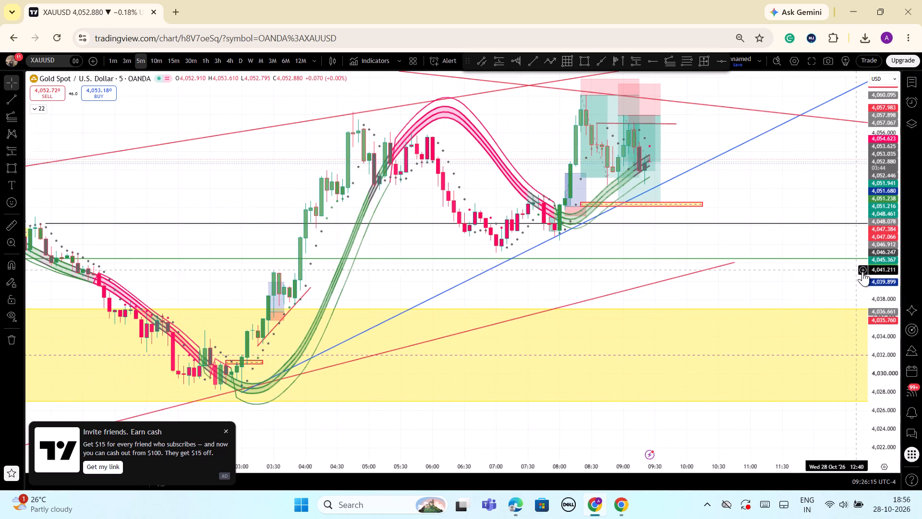
pyautogui.scroll(4, 862, 272)
pyautogui.moveTo(883, 189); pyautogui.dragTo(902, 300)
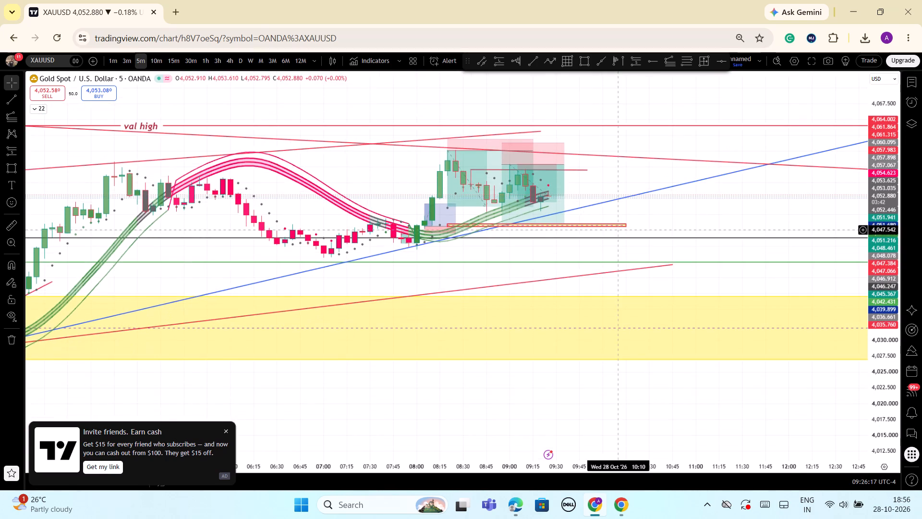
pyautogui.scroll(-1, 619, 230)
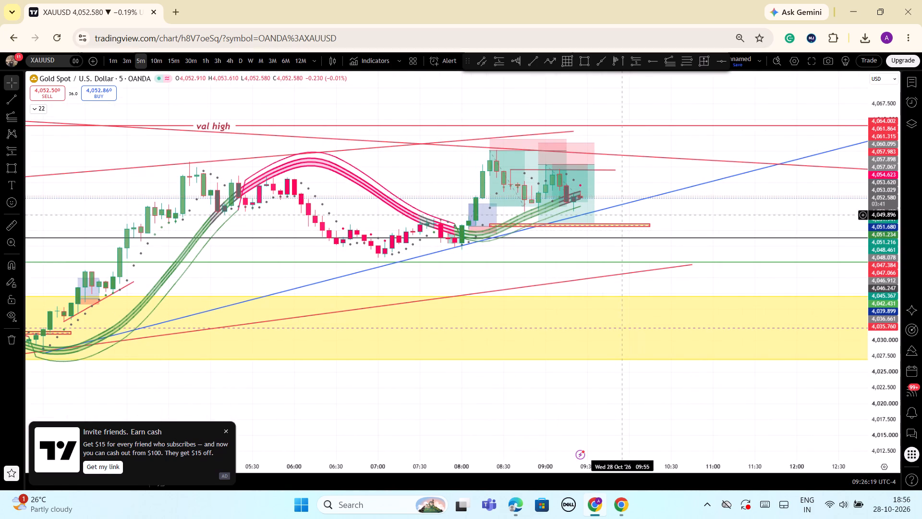
pyautogui.moveTo(873, 394); pyautogui.dragTo(873, 298)
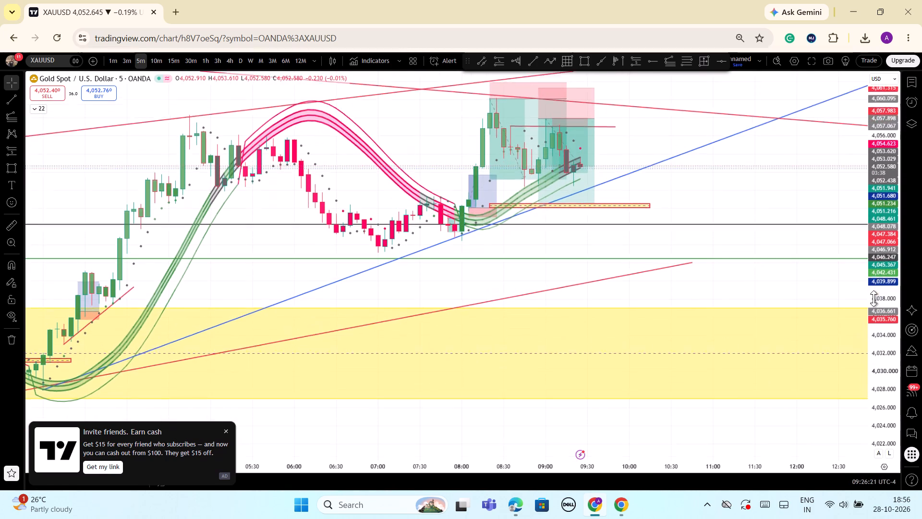
pyautogui.moveTo(873, 298); pyautogui.dragTo(872, 266)
pyautogui.moveTo(728, 145); pyautogui.dragTo(756, 216)
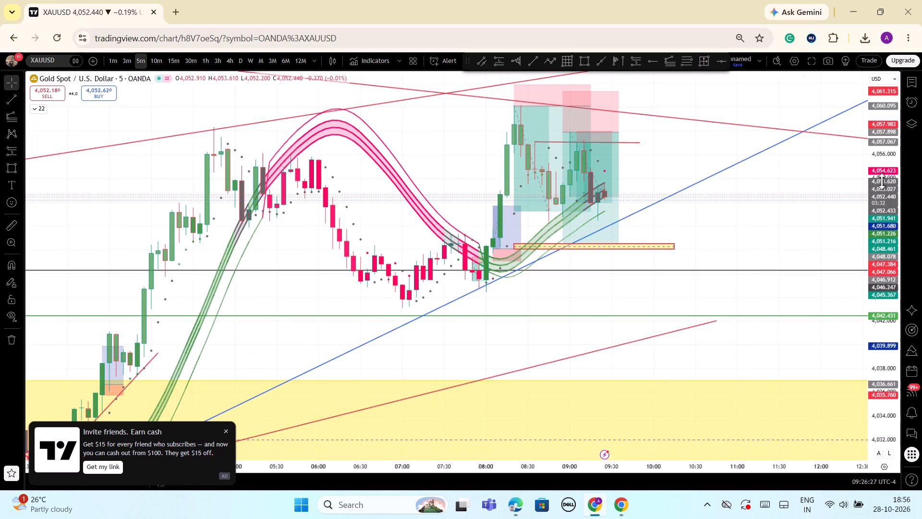
# Draw a rising blue ray on the 5-minute chart from the 07:00 low at about 4,043.2 through the 08:00 low at about 4,044.7.
pyautogui.moveTo(886, 180); pyautogui.dragTo(882, 276)
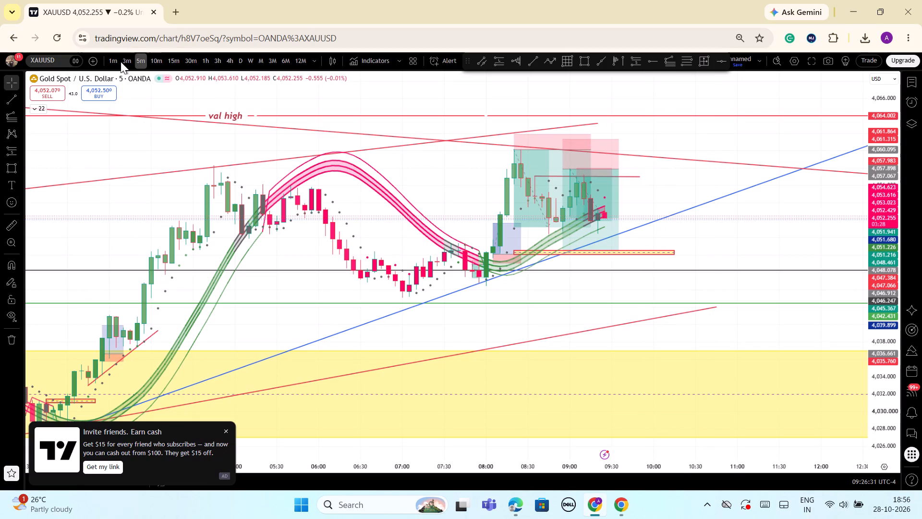
pyautogui.click(139, 58)
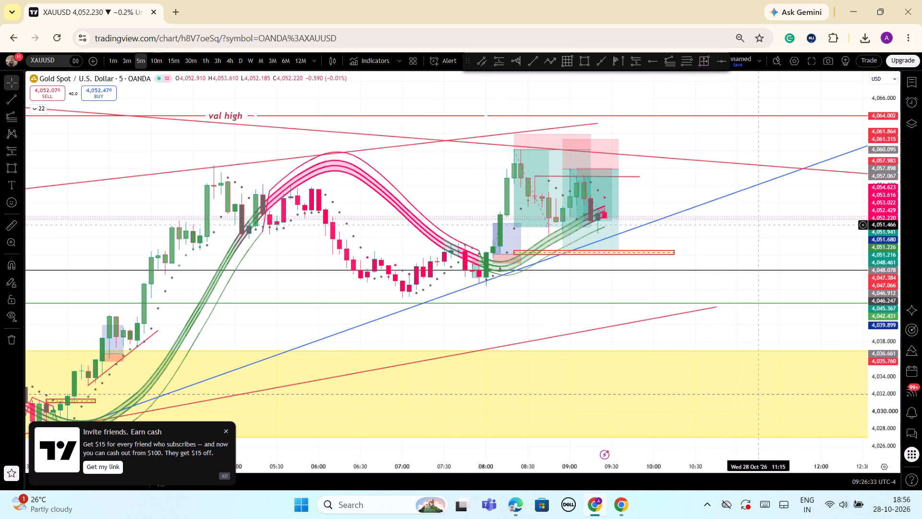
pyautogui.scroll(-1, 335, 102)
pyautogui.scroll(-2, 399, 136)
pyautogui.scroll(-1, 828, 267)
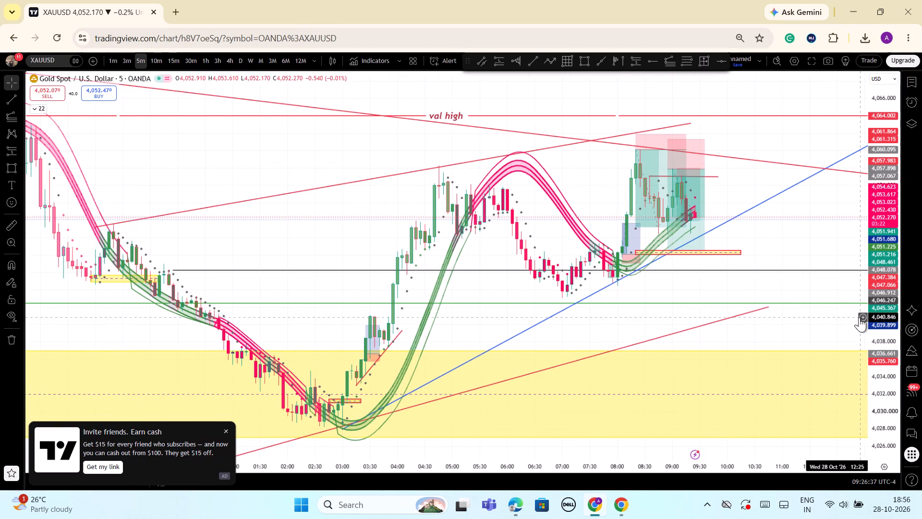
pyautogui.scroll(5, 859, 317)
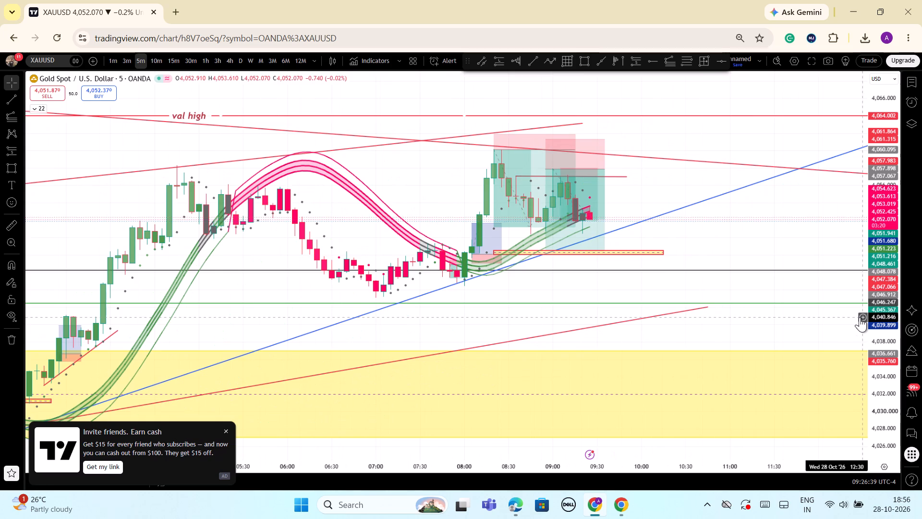
pyautogui.scroll(-4, 860, 317)
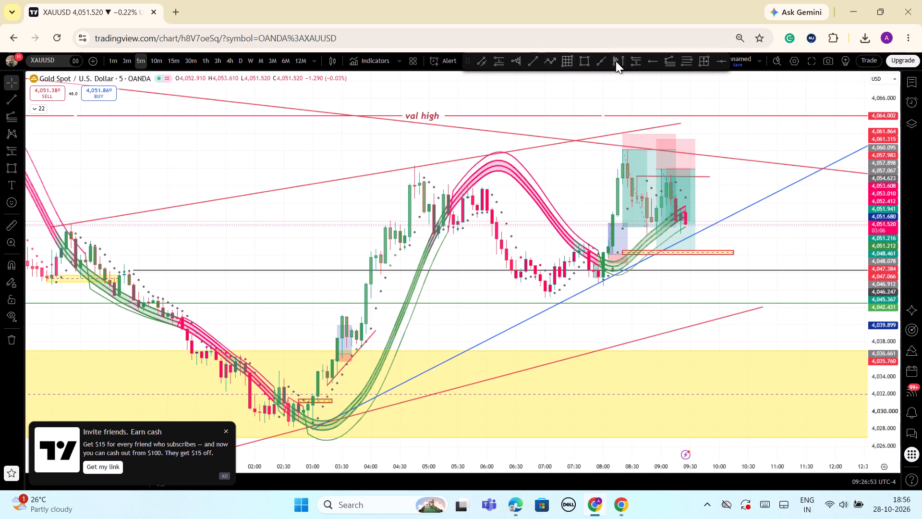
pyautogui.click(600, 64)
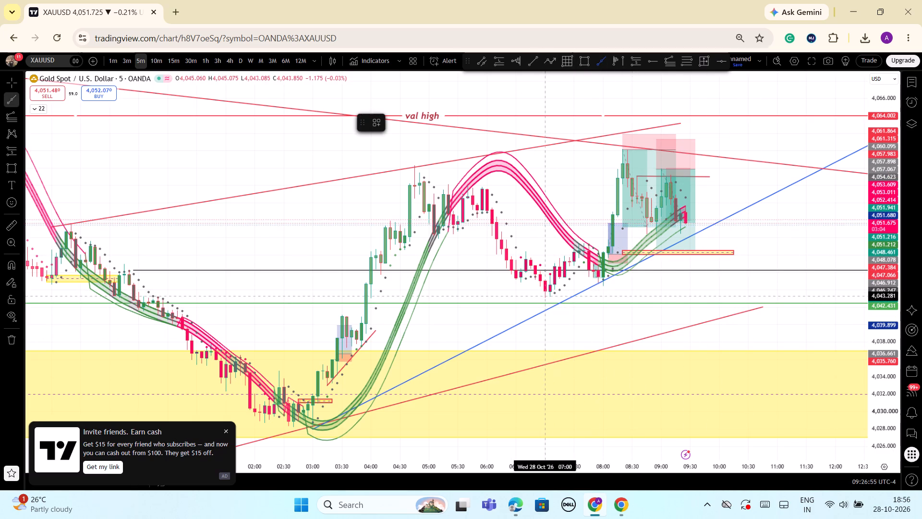
pyautogui.click(547, 297)
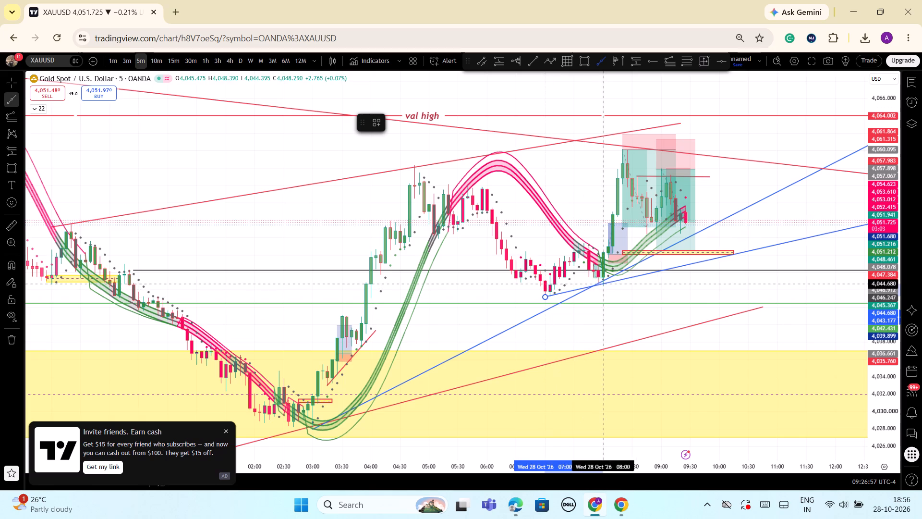
pyautogui.click(605, 284)
pyautogui.click(771, 225)
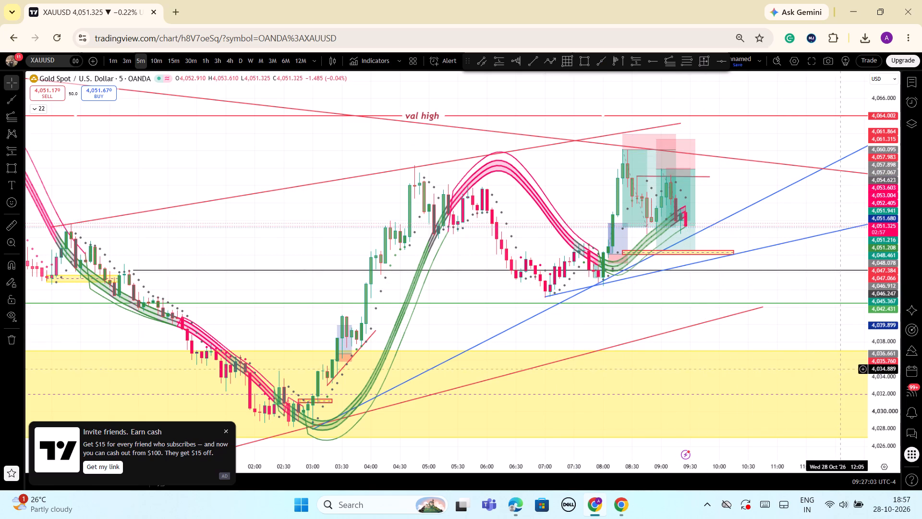
# Switch to the 1-minute chart and examine the latest candles against the blue trendlines, the thin rectangle and the SSL Hybrid bands.
pyautogui.moveTo(883, 323); pyautogui.dragTo(874, 370)
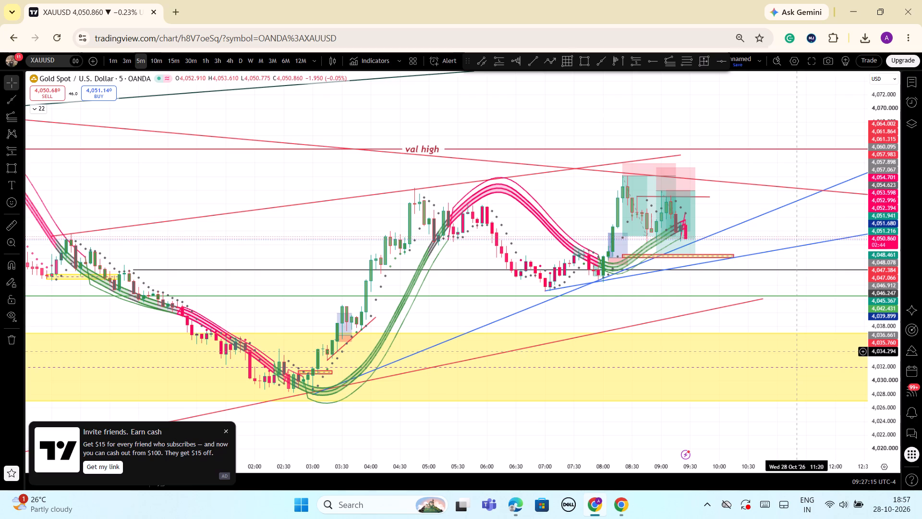
pyautogui.scroll(-2, 797, 352)
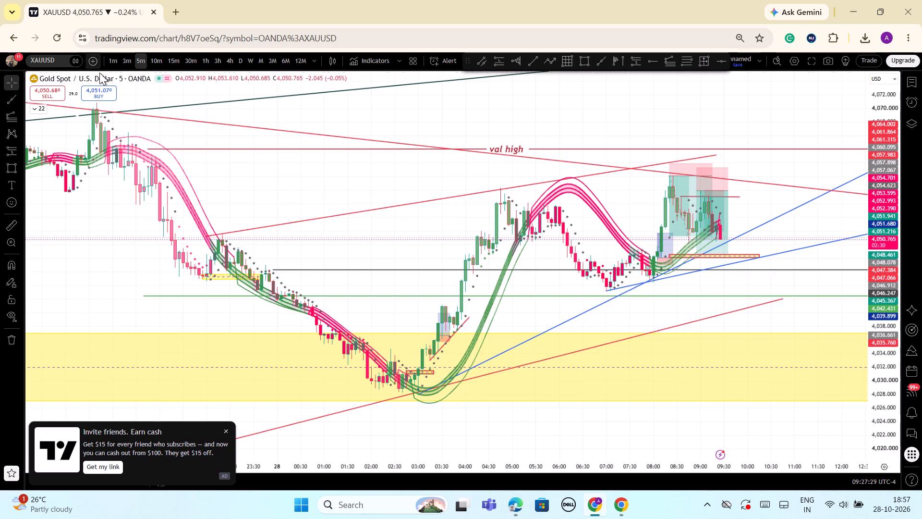
pyautogui.click(113, 59)
pyautogui.scroll(-2, 616, 143)
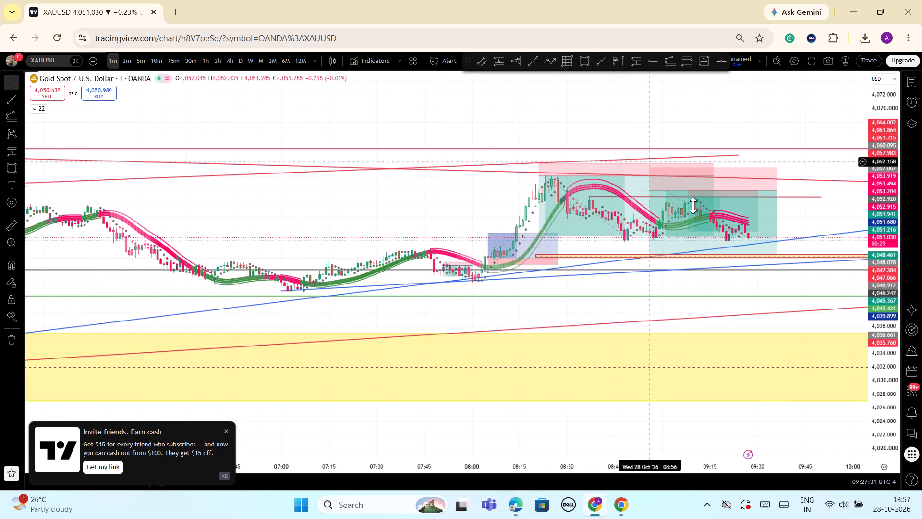
pyautogui.scroll(-2, 693, 206)
pyautogui.moveTo(889, 426); pyautogui.dragTo(875, 314)
pyautogui.scroll(1, 844, 309)
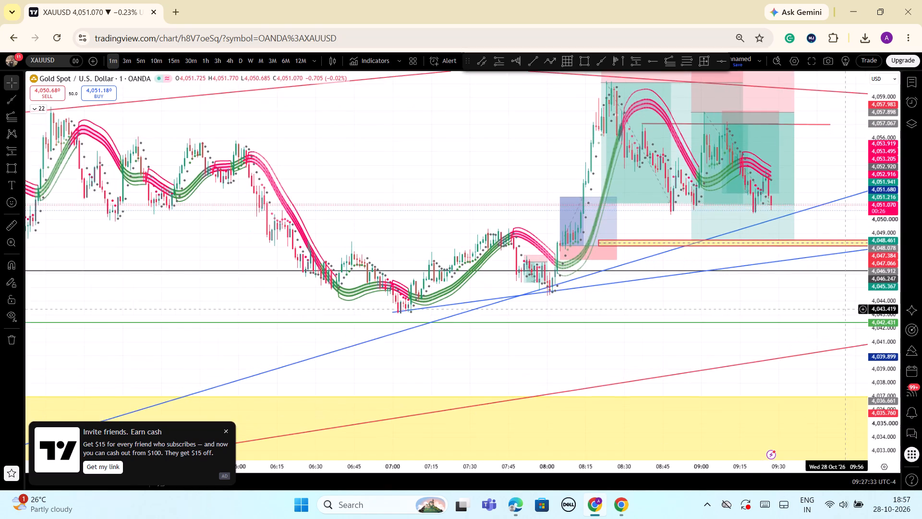
pyautogui.scroll(2, 844, 309)
pyautogui.moveTo(718, 301); pyautogui.dragTo(700, 319)
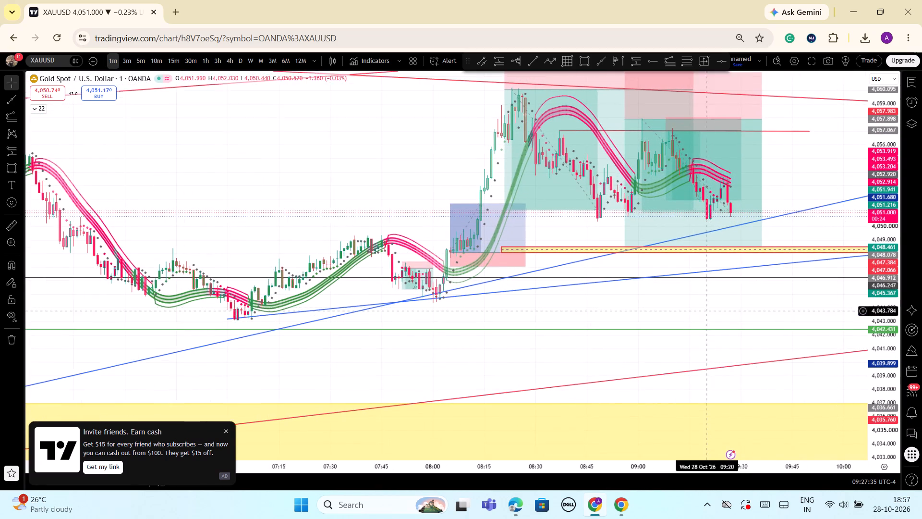
pyautogui.moveTo(700, 319); pyautogui.dragTo(693, 333)
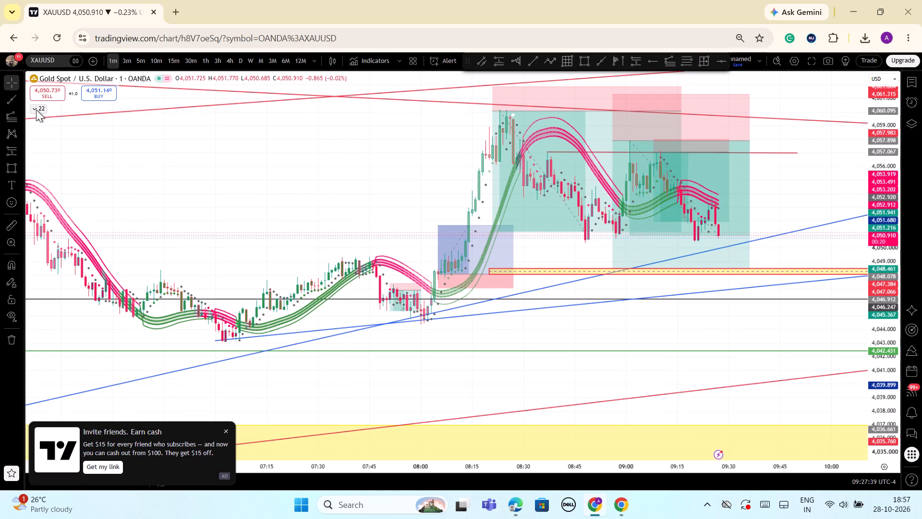
# Hide the SSL Hybrid indicator on the 1-minute chart.
pyautogui.click(36, 110)
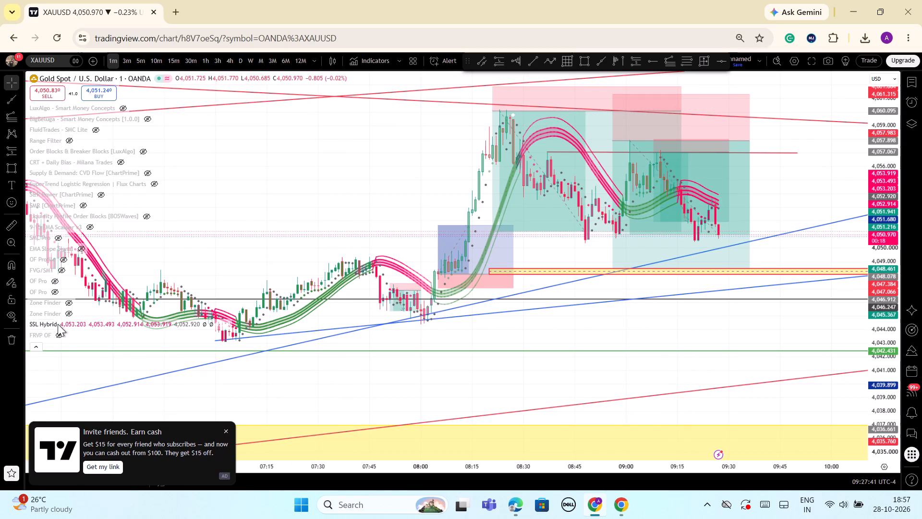
pyautogui.click(65, 324)
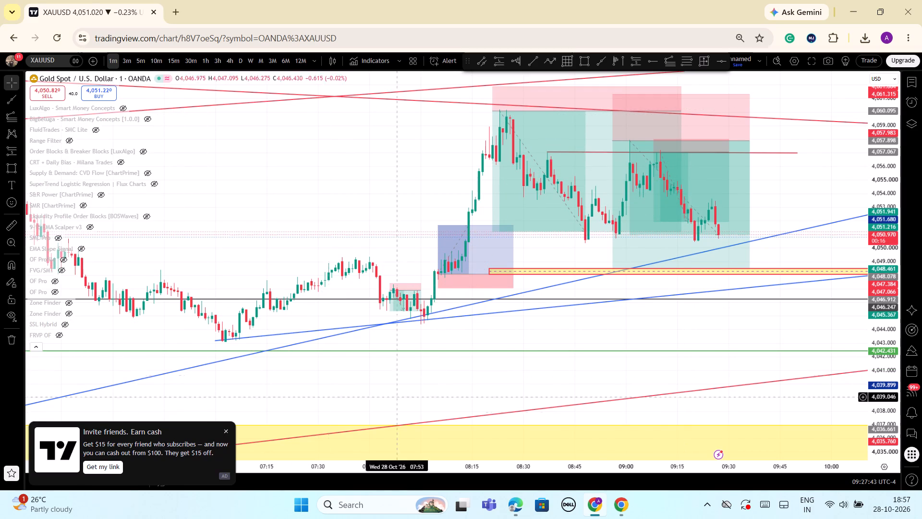
# Dismiss the invite-friends advert and close the ad-free upgrade offer.
pyautogui.scroll(-1, 568, 443)
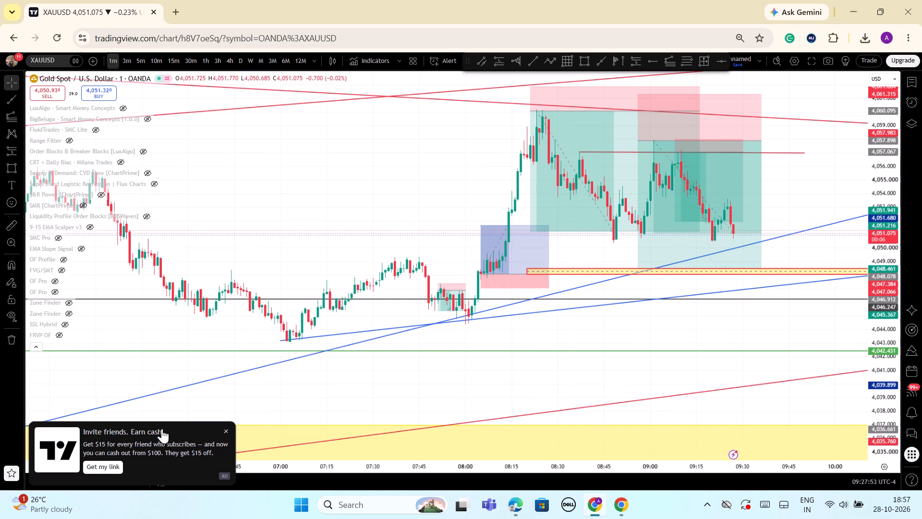
pyautogui.click(227, 430)
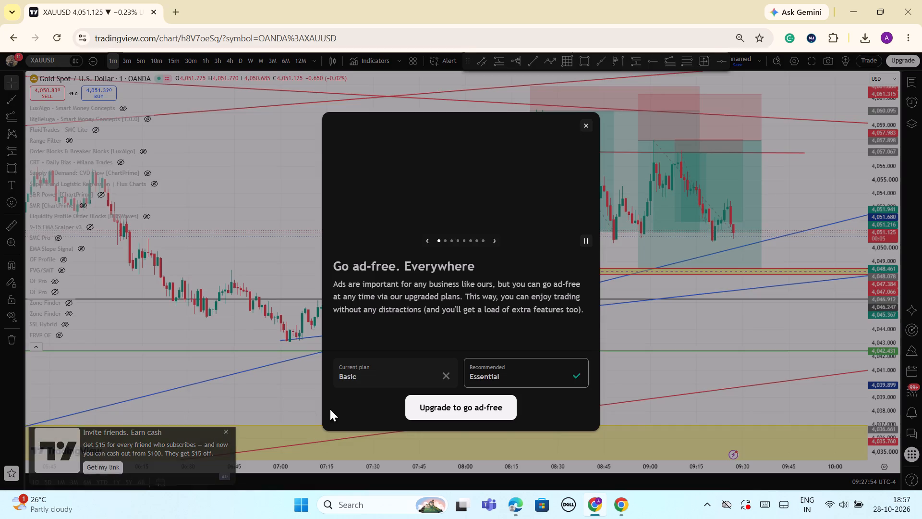
pyautogui.click(584, 125)
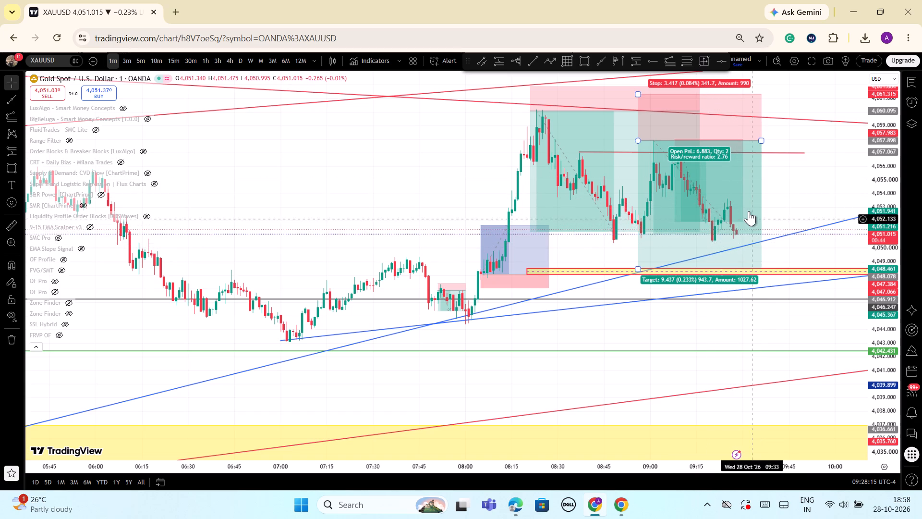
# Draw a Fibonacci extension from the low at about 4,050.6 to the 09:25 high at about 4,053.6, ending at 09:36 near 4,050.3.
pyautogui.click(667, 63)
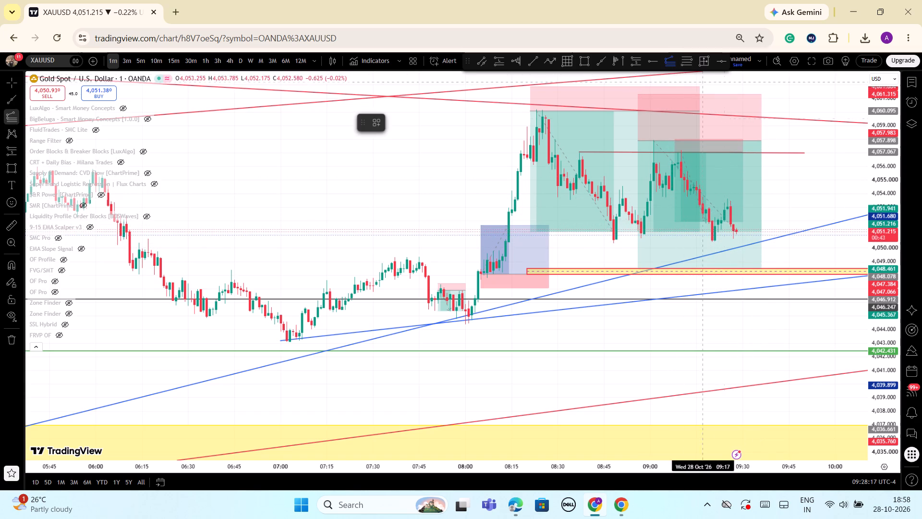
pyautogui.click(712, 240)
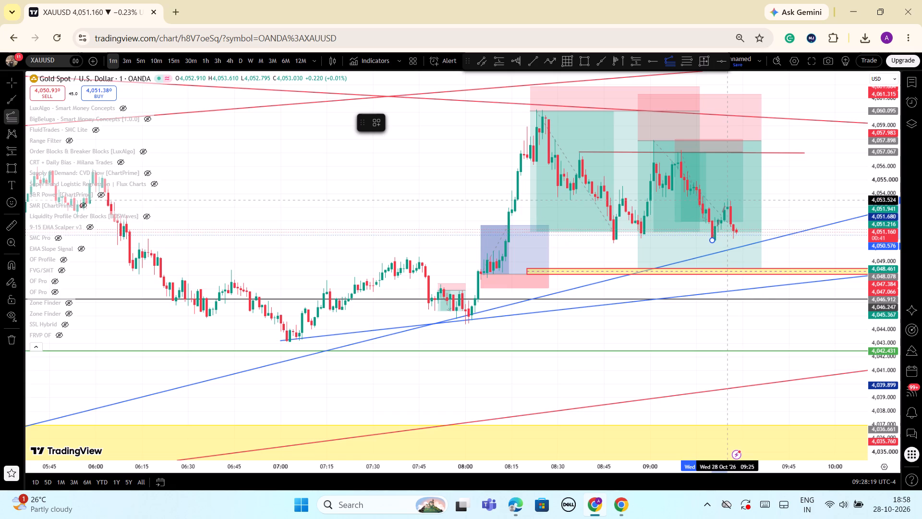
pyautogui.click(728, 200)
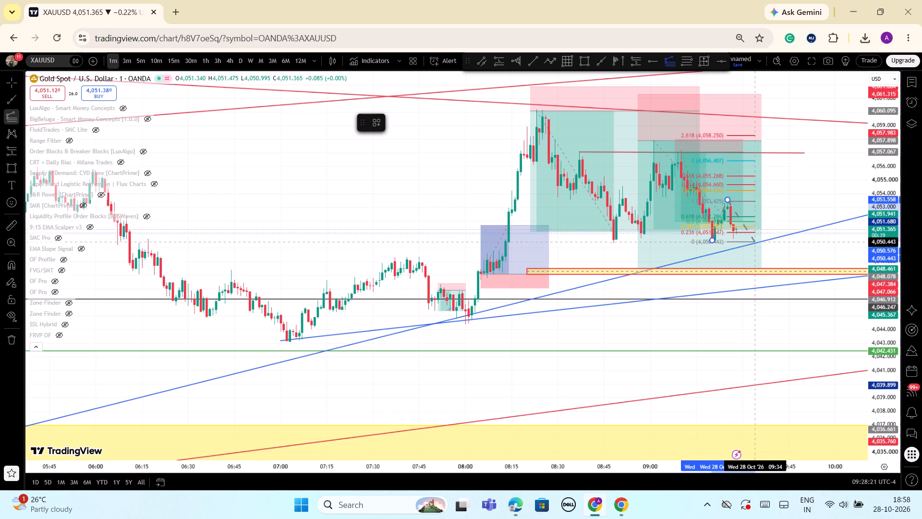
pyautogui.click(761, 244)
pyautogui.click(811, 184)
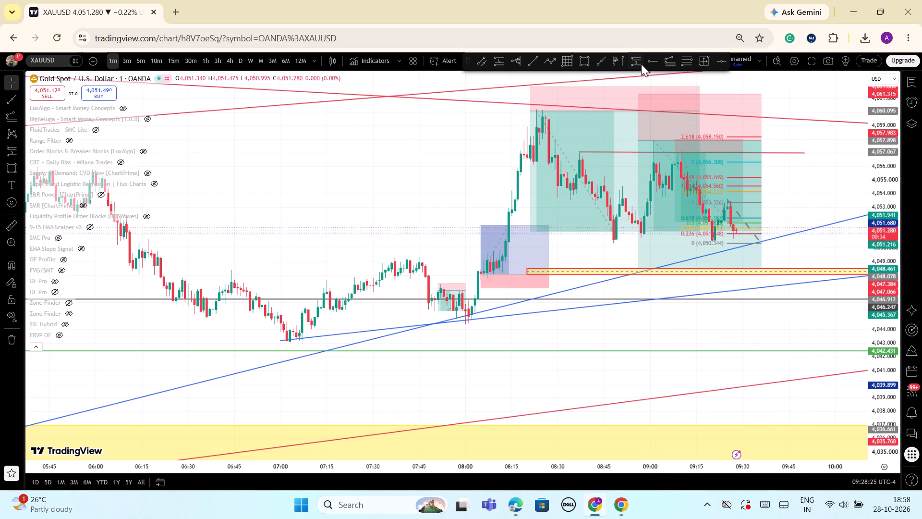
# Place a long position at 09:28 with entry at about 4,051.1 and raise its target to about 4,055.7.
pyautogui.click(500, 63)
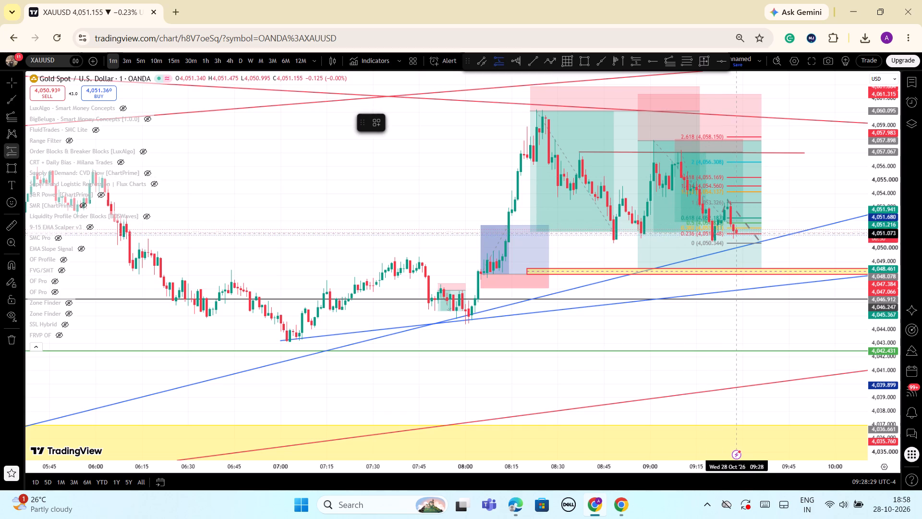
pyautogui.click(737, 234)
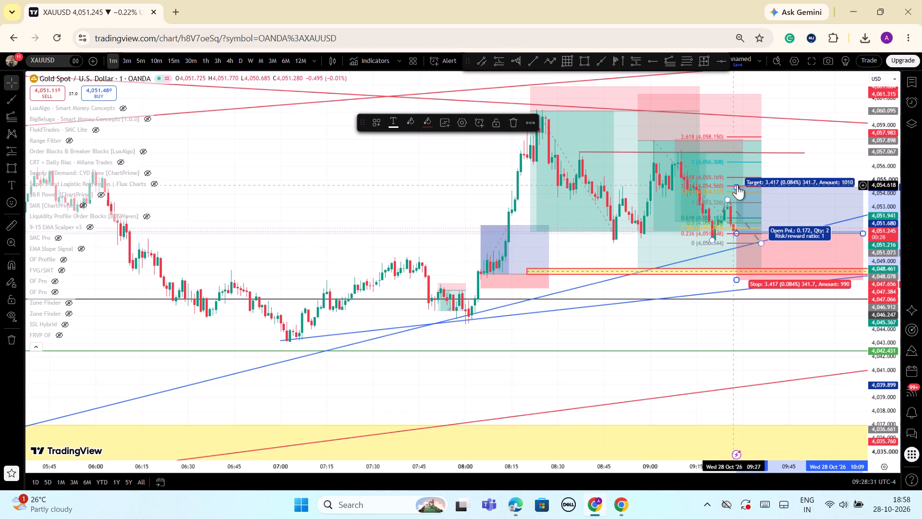
pyautogui.moveTo(737, 187); pyautogui.dragTo(726, 166)
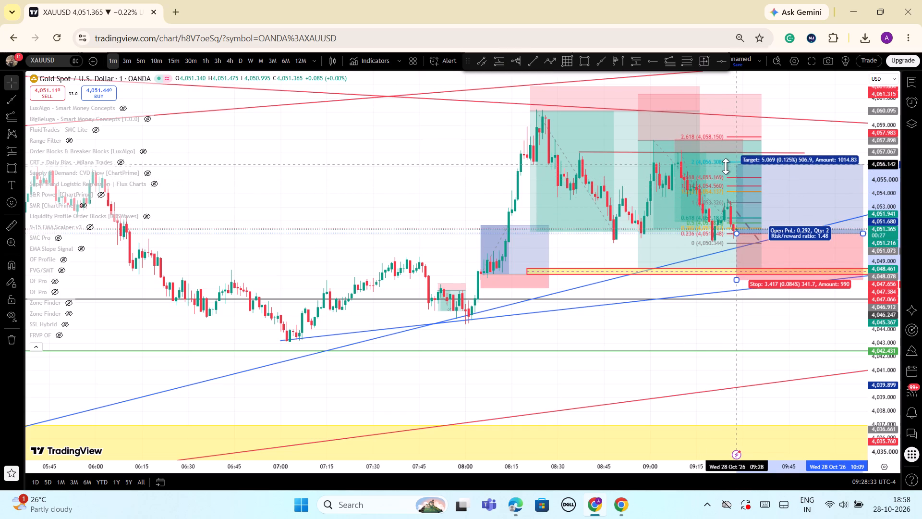
pyautogui.moveTo(726, 166); pyautogui.dragTo(725, 170)
pyautogui.click(803, 133)
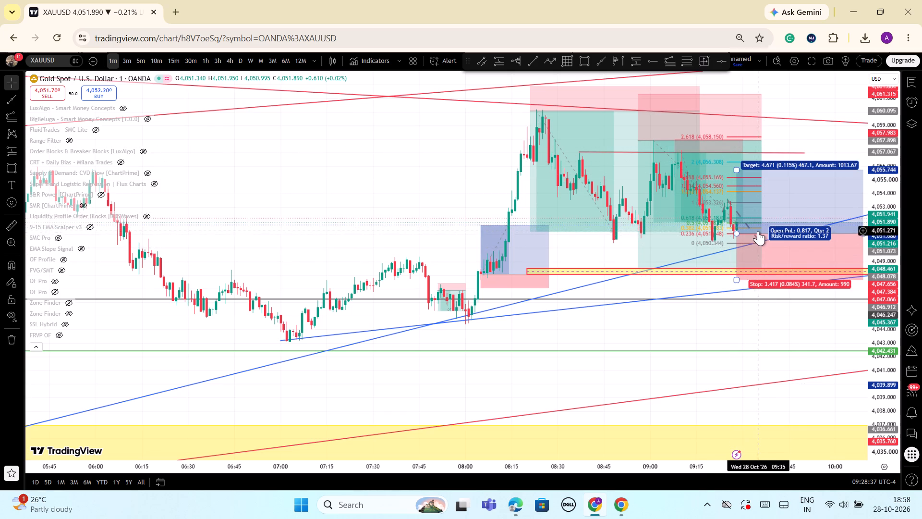
# Shift the long position to start at 09:26 with entry about 4,051.1, and tighten its stop to about 4,050.3.
pyautogui.moveTo(739, 275); pyautogui.dragTo(739, 272)
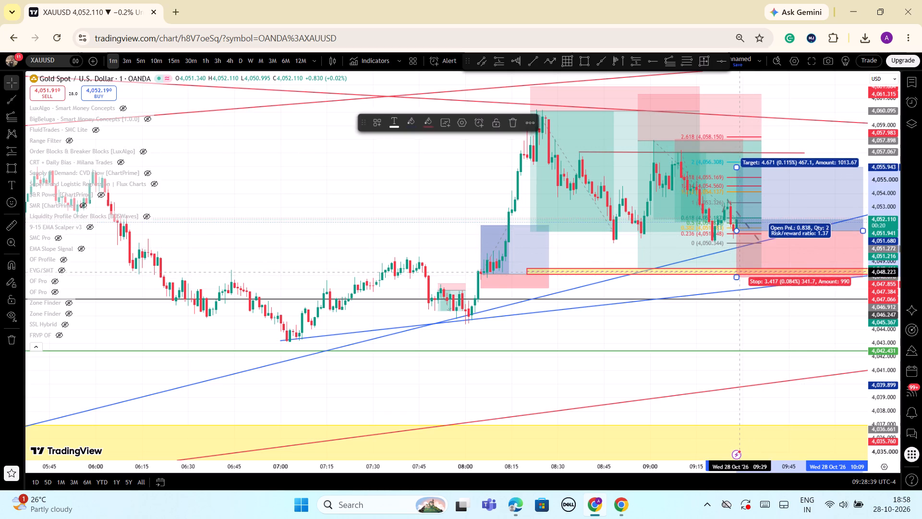
pyautogui.moveTo(739, 272); pyautogui.dragTo(734, 274)
pyautogui.moveTo(729, 279); pyautogui.dragTo(716, 245)
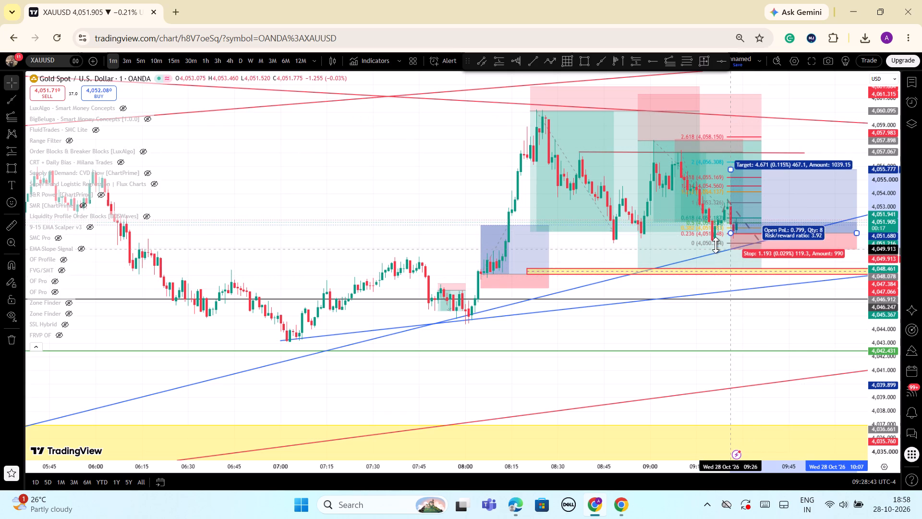
pyautogui.moveTo(716, 245); pyautogui.dragTo(714, 244)
pyautogui.click(824, 119)
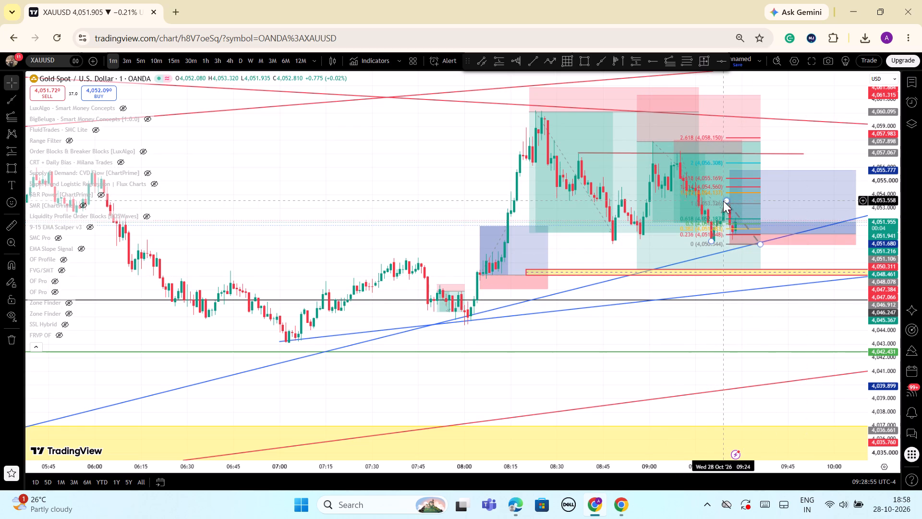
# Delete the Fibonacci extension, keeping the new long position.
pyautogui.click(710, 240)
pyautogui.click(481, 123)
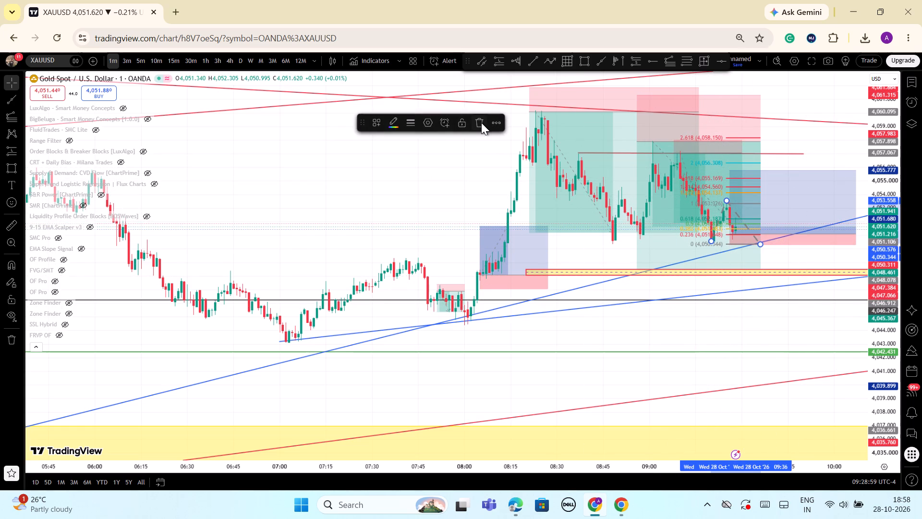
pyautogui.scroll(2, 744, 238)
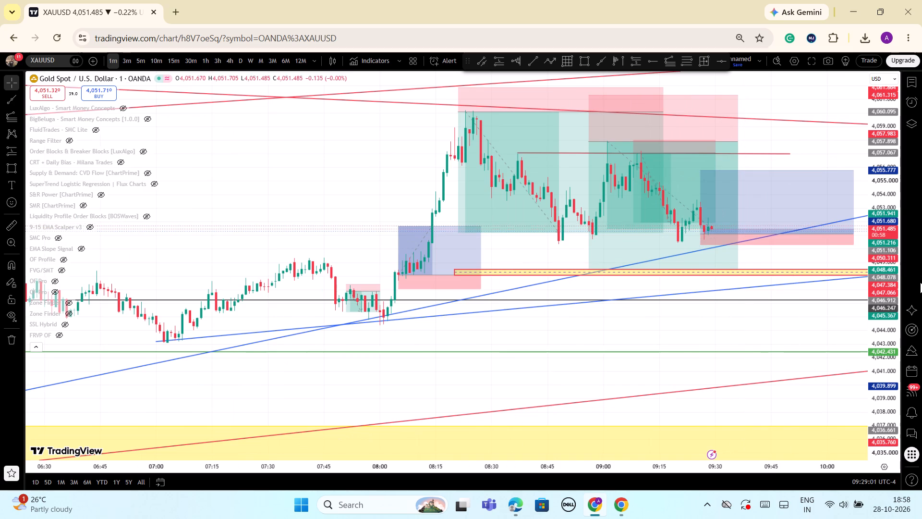
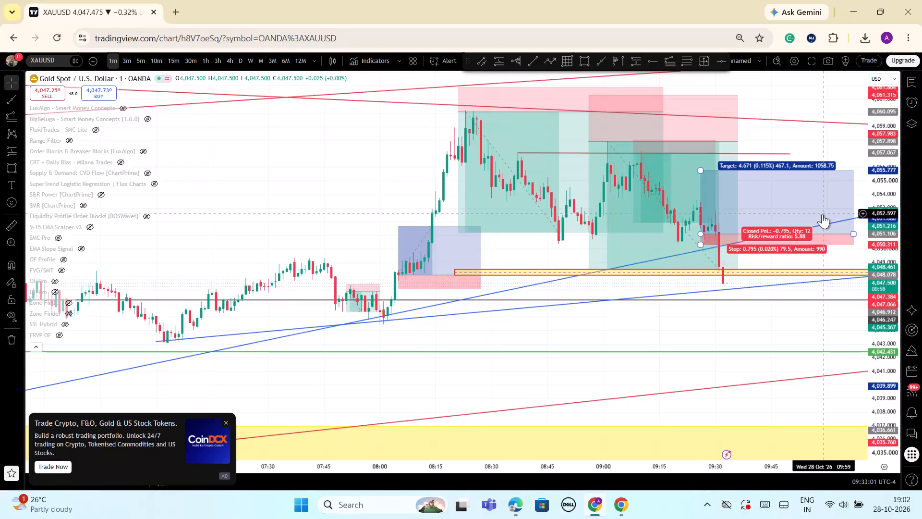
# Delete the long position that starts at 09:26 with its entry at about 4,051.1.
pyautogui.click(822, 214)
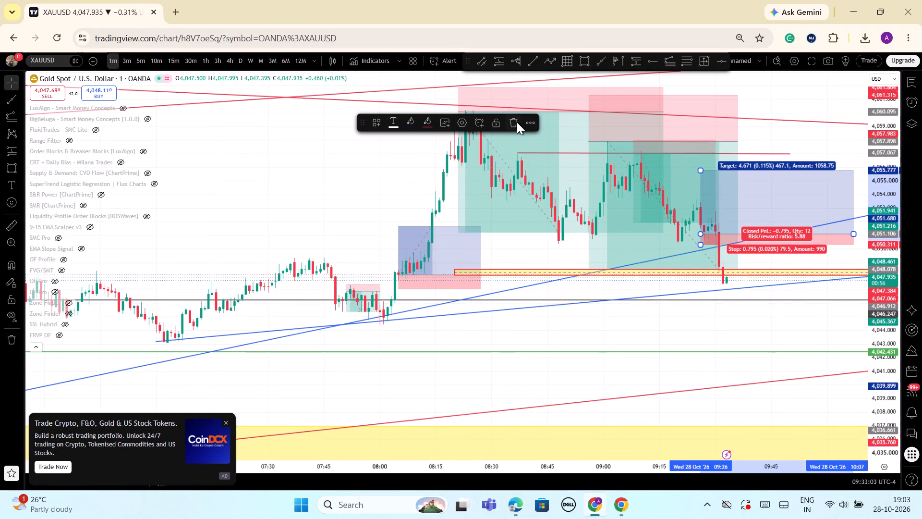
pyautogui.click(517, 122)
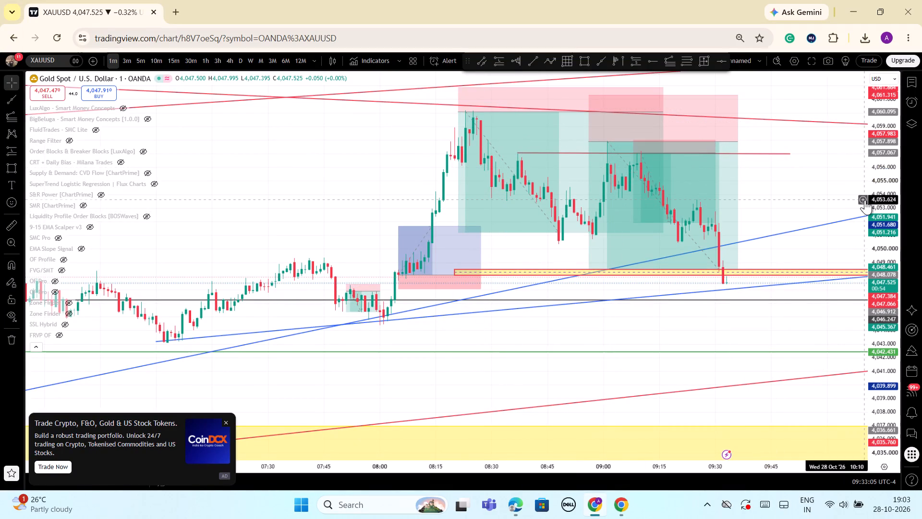